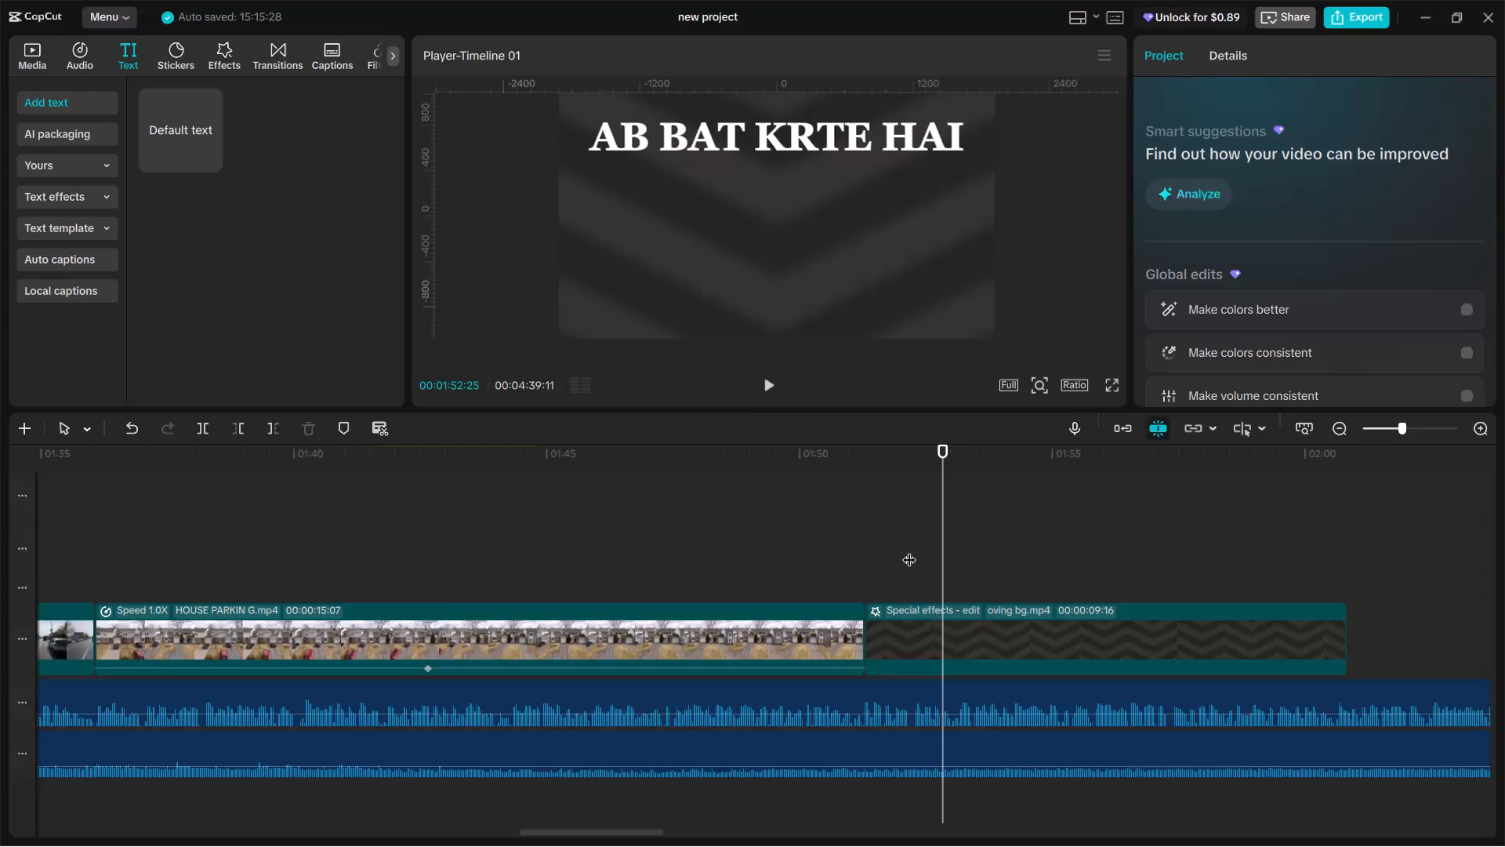
Play back the cut from the HOUSE PARKIN G.mp4 clip into the last moving-background clip to review the title there.
{"action": "scroll", "coordinate": [909, 550], "scroll_direction": "down", "scroll_amount": 20, "text": "ctrl"}
{"action": "scroll", "coordinate": [909, 550], "scroll_direction": "down", "scroll_amount": 1, "text": "ctrl"}
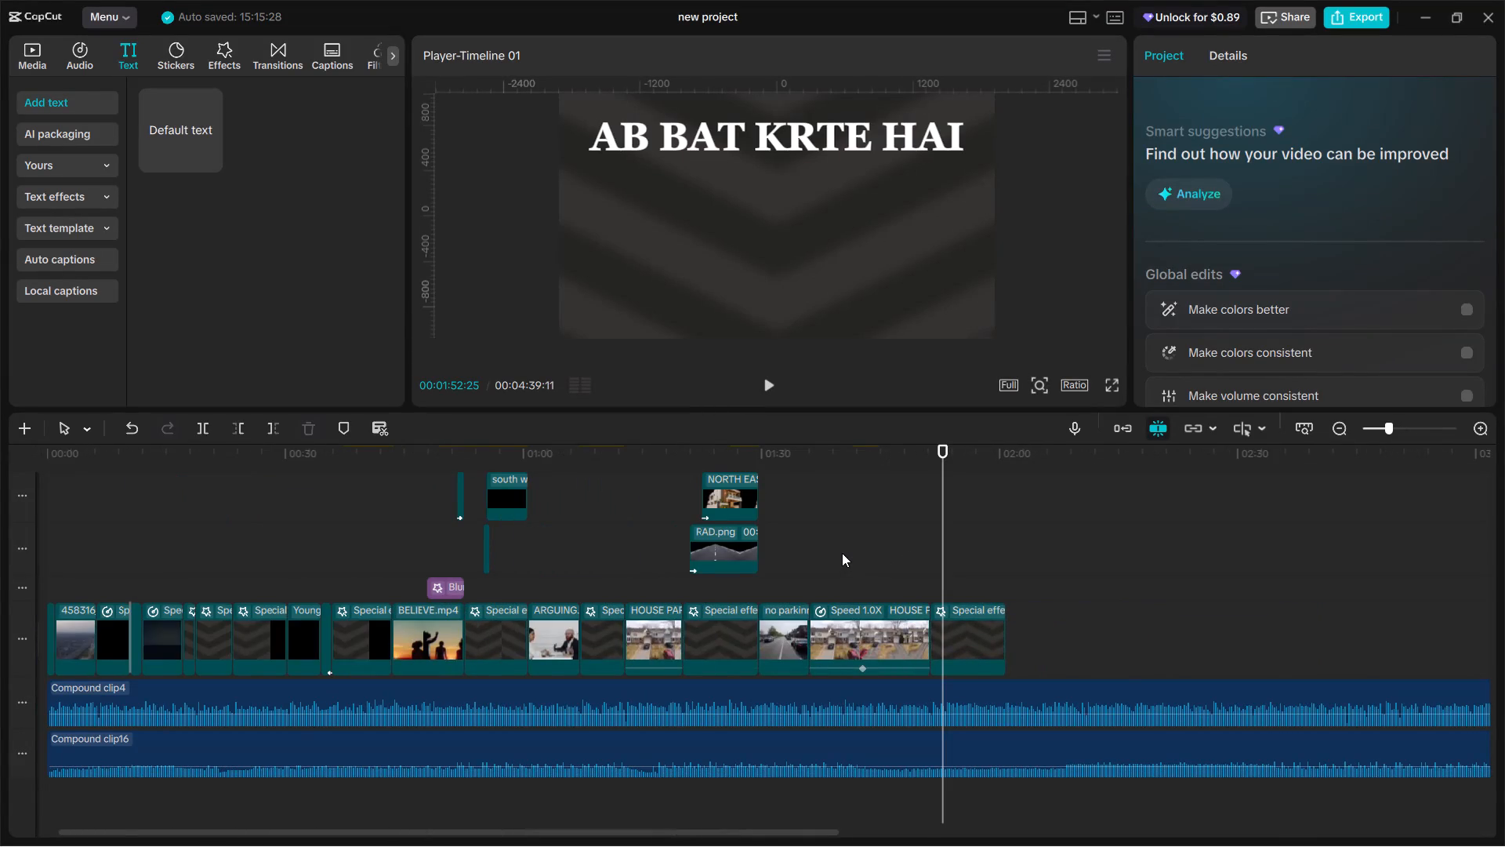
{"action": "scroll", "coordinate": [842, 553], "scroll_direction": "up", "scroll_amount": 16, "text": "ctrl"}
{"action": "left_click", "coordinate": [865, 541]}
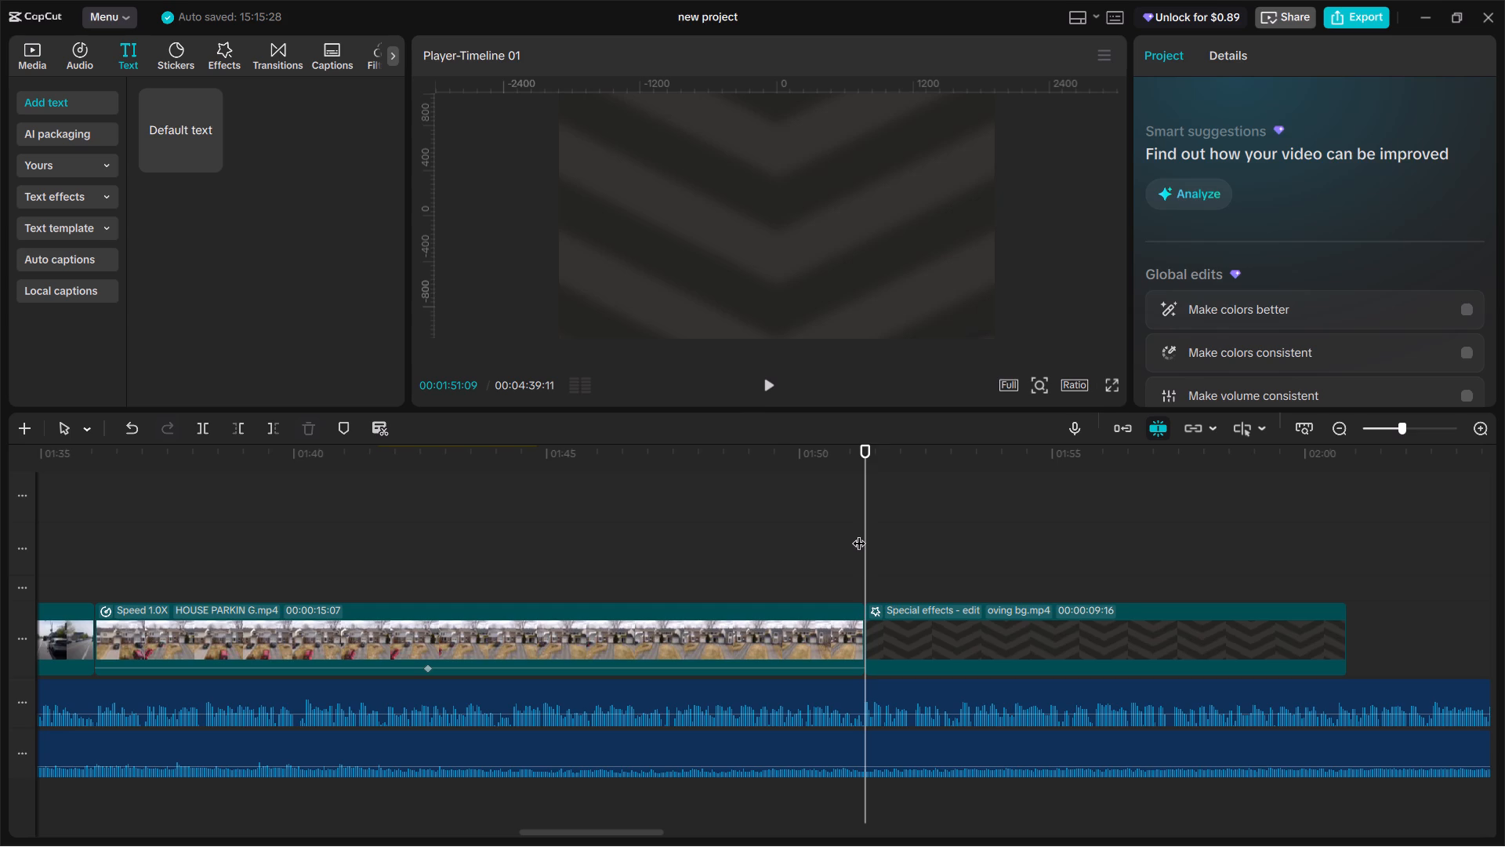
{"action": "left_click", "coordinate": [861, 536]}
{"action": "left_click_drag", "start_coordinate": [861, 536], "coordinate": [857, 554]}
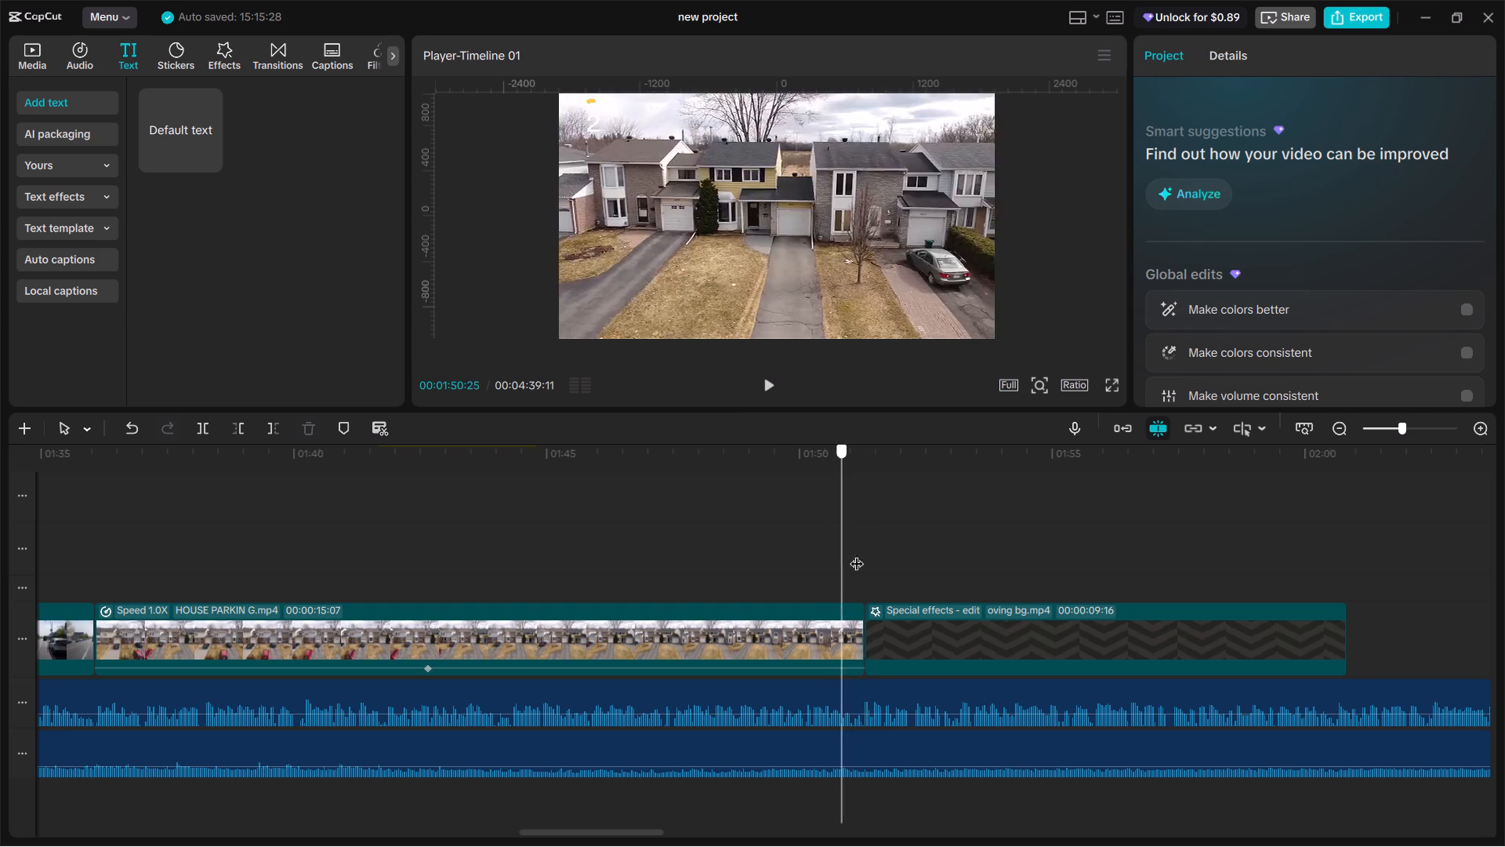
{"action": "left_click_drag", "start_coordinate": [857, 554], "coordinate": [865, 556]}
{"action": "key", "text": "space"}
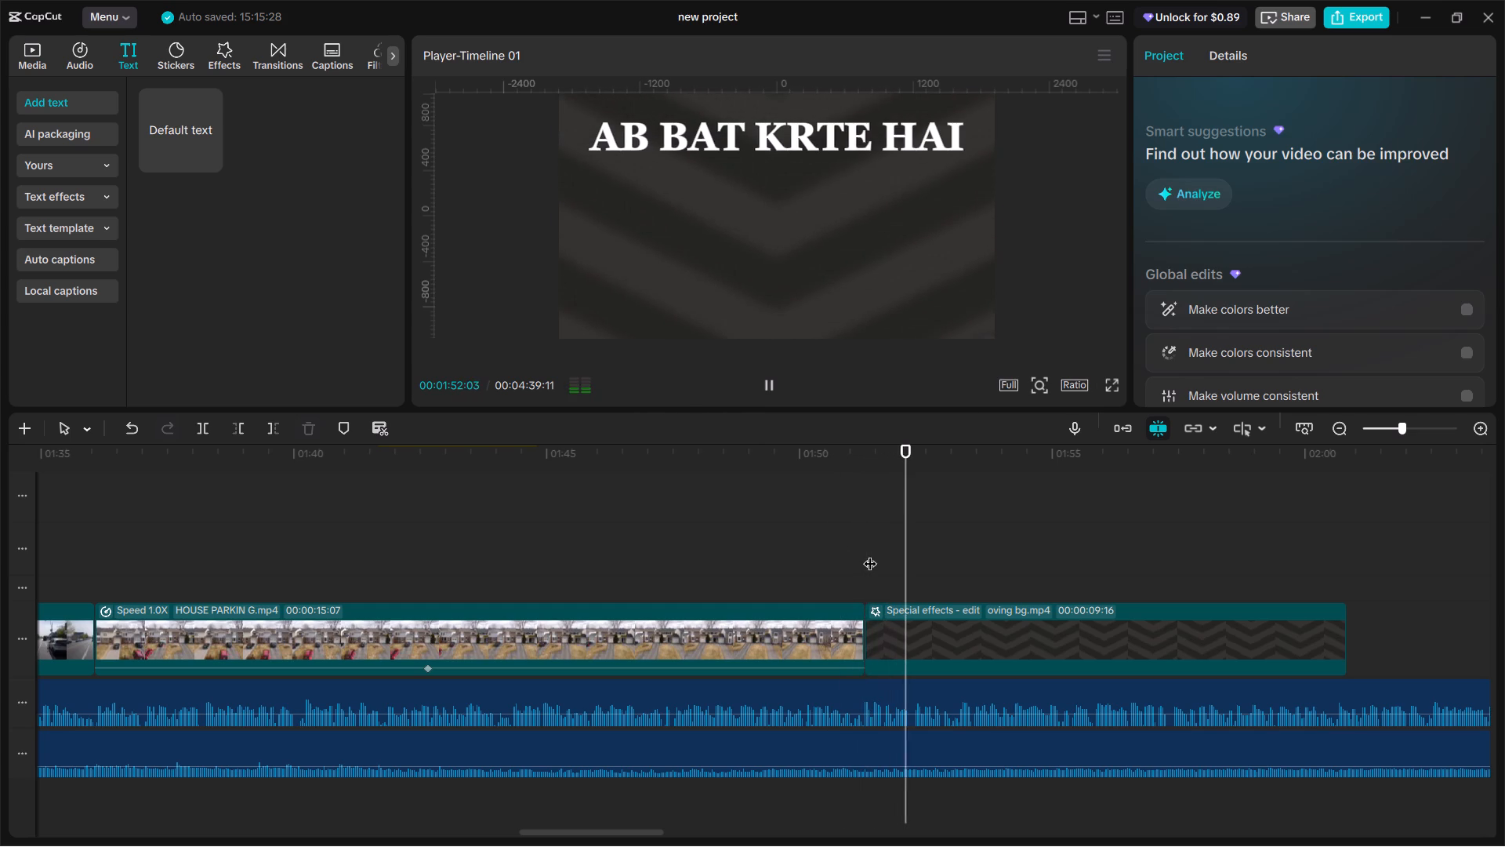
{"action": "key", "text": "space"}
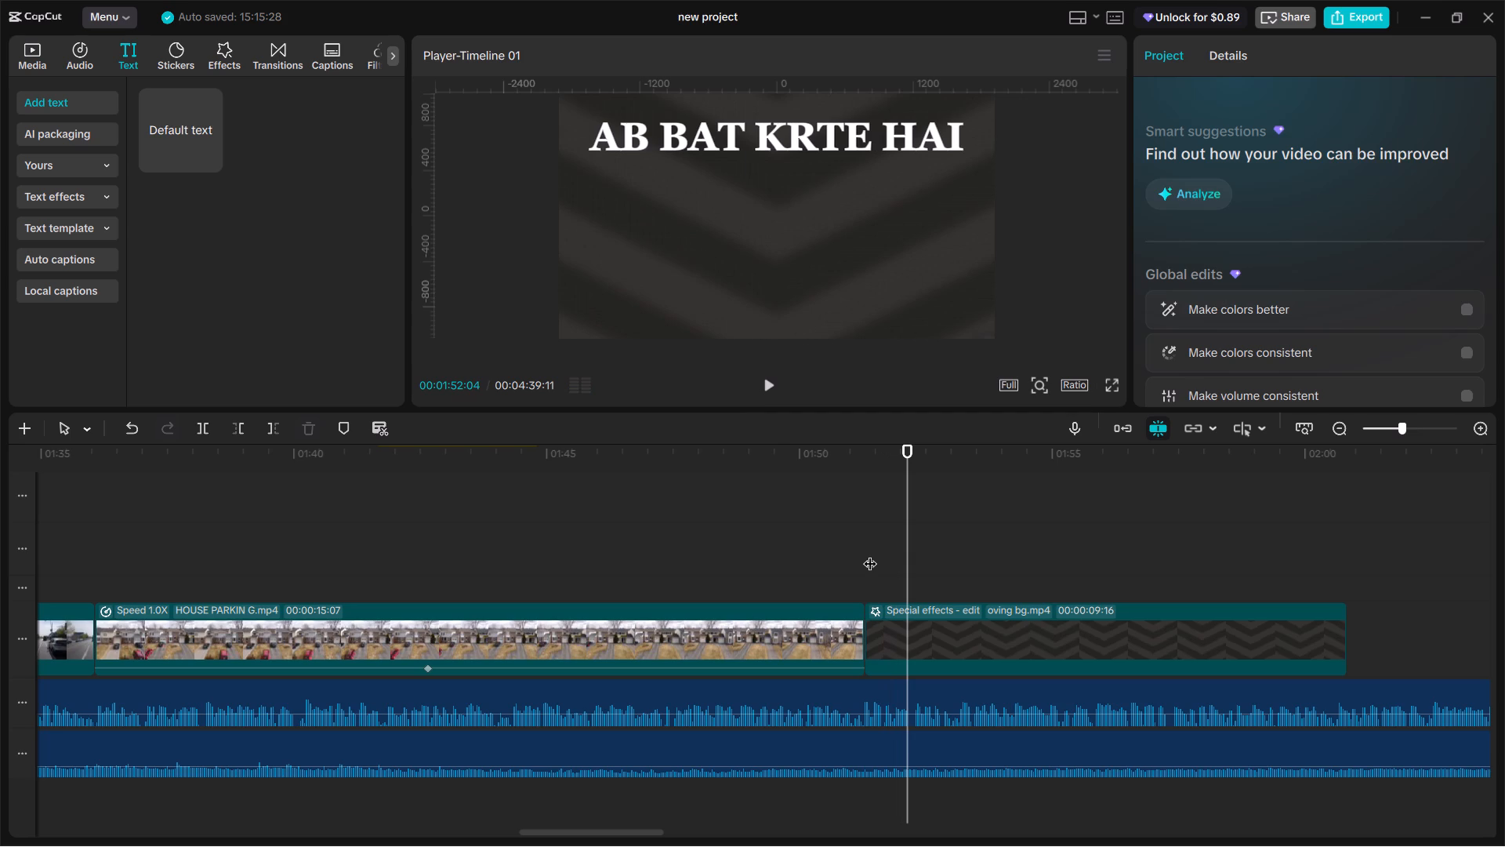
Review the earlier parking section by playing from the start of the moving-background clip beneath the RAD.png and house overlays.
{"action": "scroll", "coordinate": [546, 552], "scroll_direction": "down", "scroll_amount": 9, "text": "ctrl"}
{"action": "left_click", "coordinate": [488, 533]}
{"action": "left_click_drag", "start_coordinate": [488, 533], "coordinate": [790, 555]}
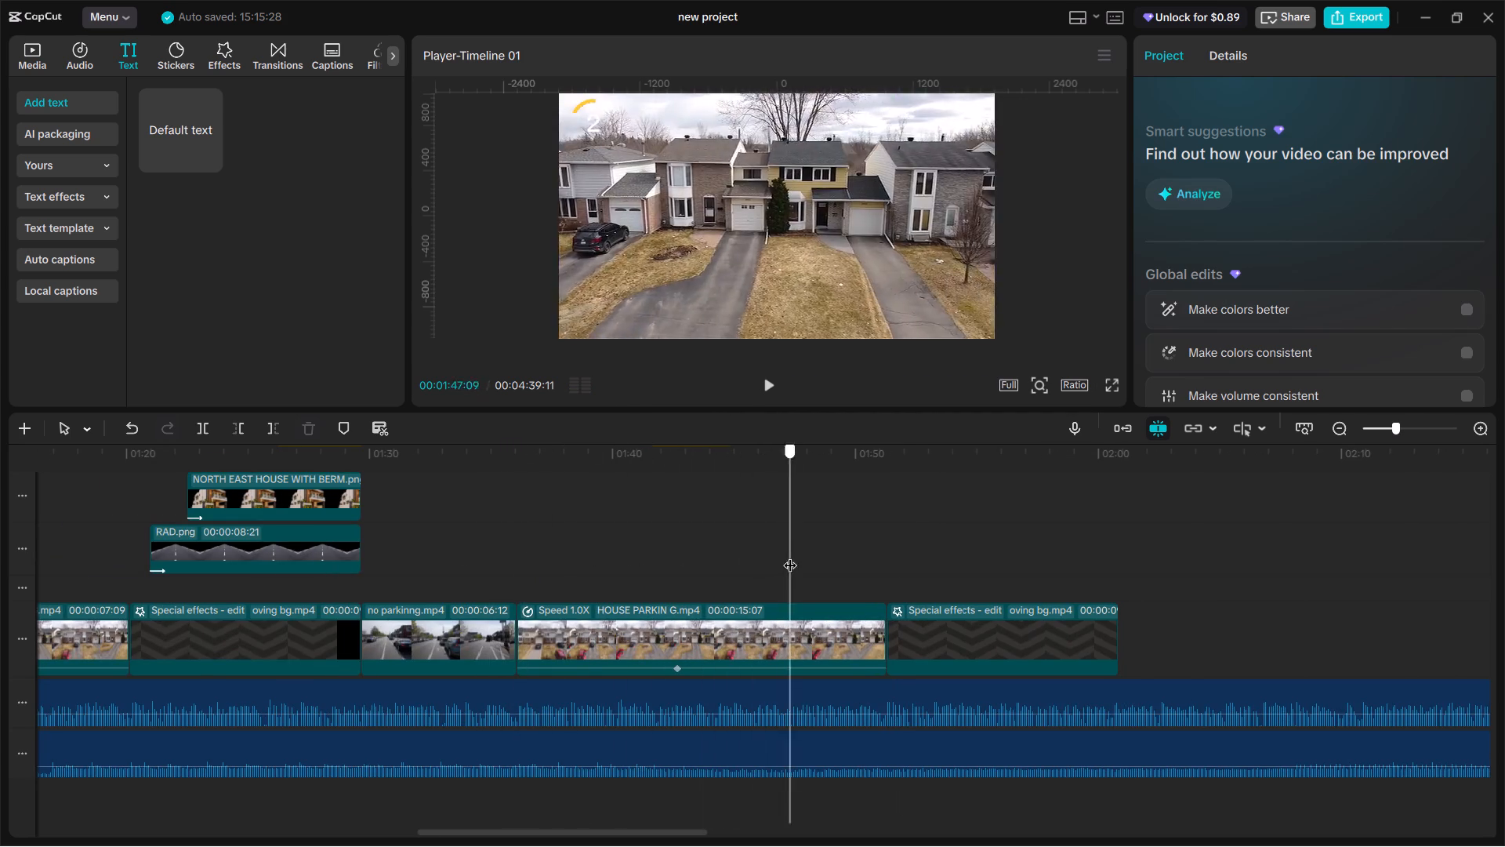
{"action": "left_click_drag", "start_coordinate": [790, 555], "coordinate": [125, 580]}
{"action": "key", "text": "space"}
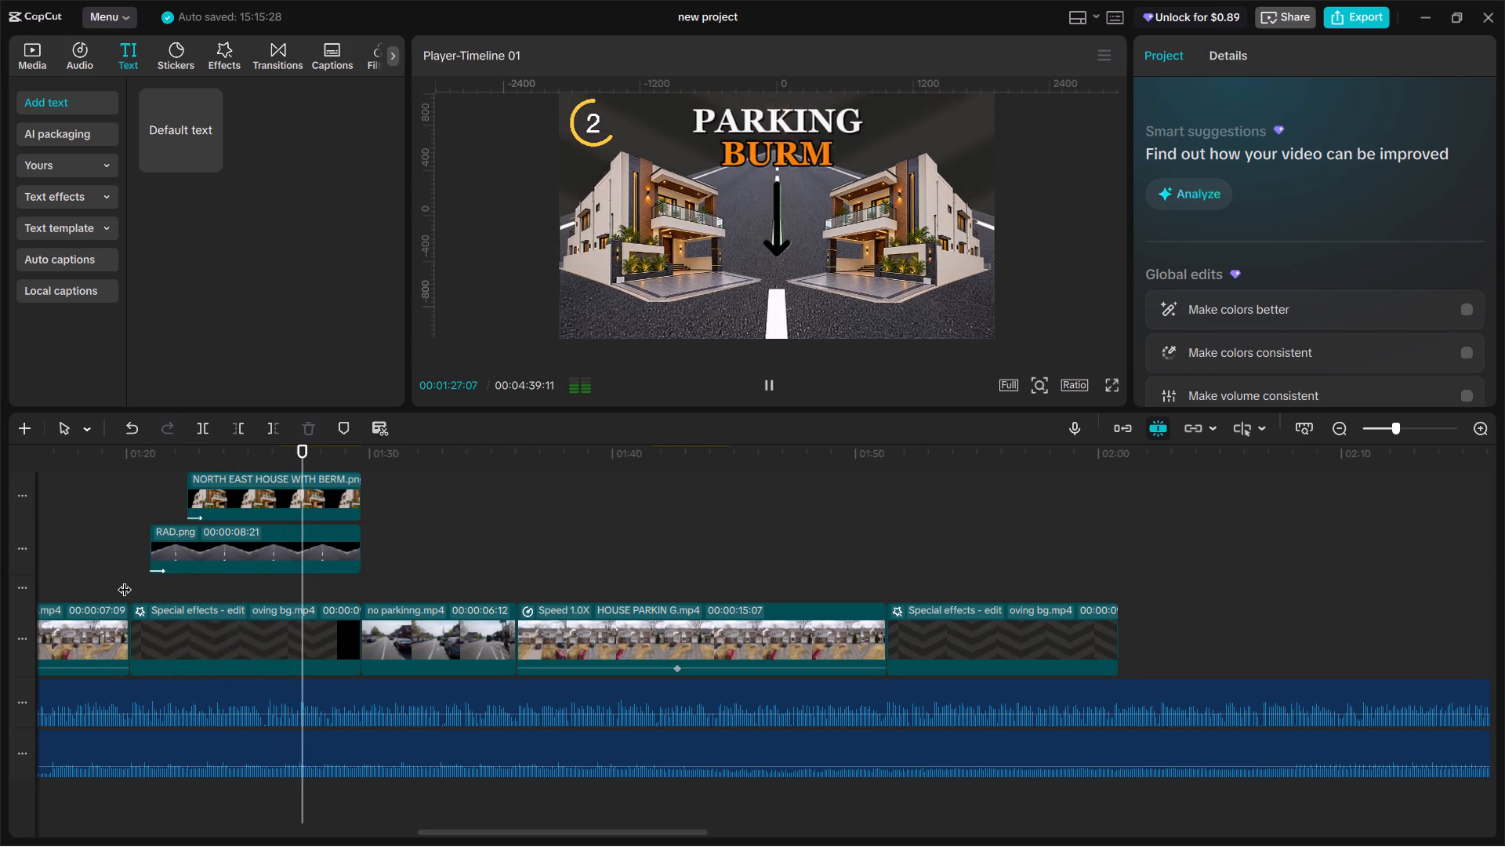
{"action": "key", "text": "space"}
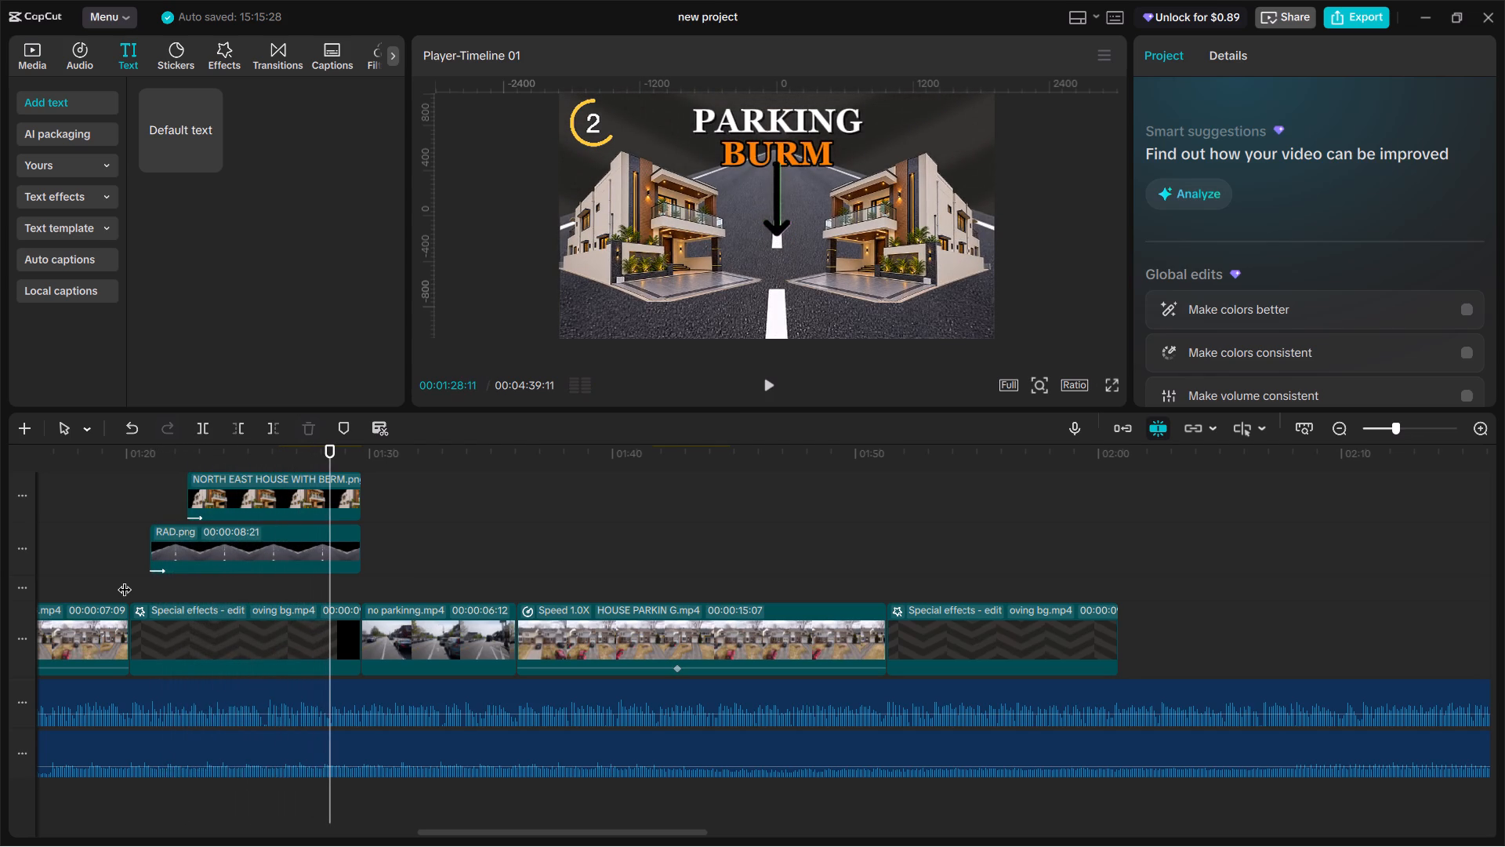
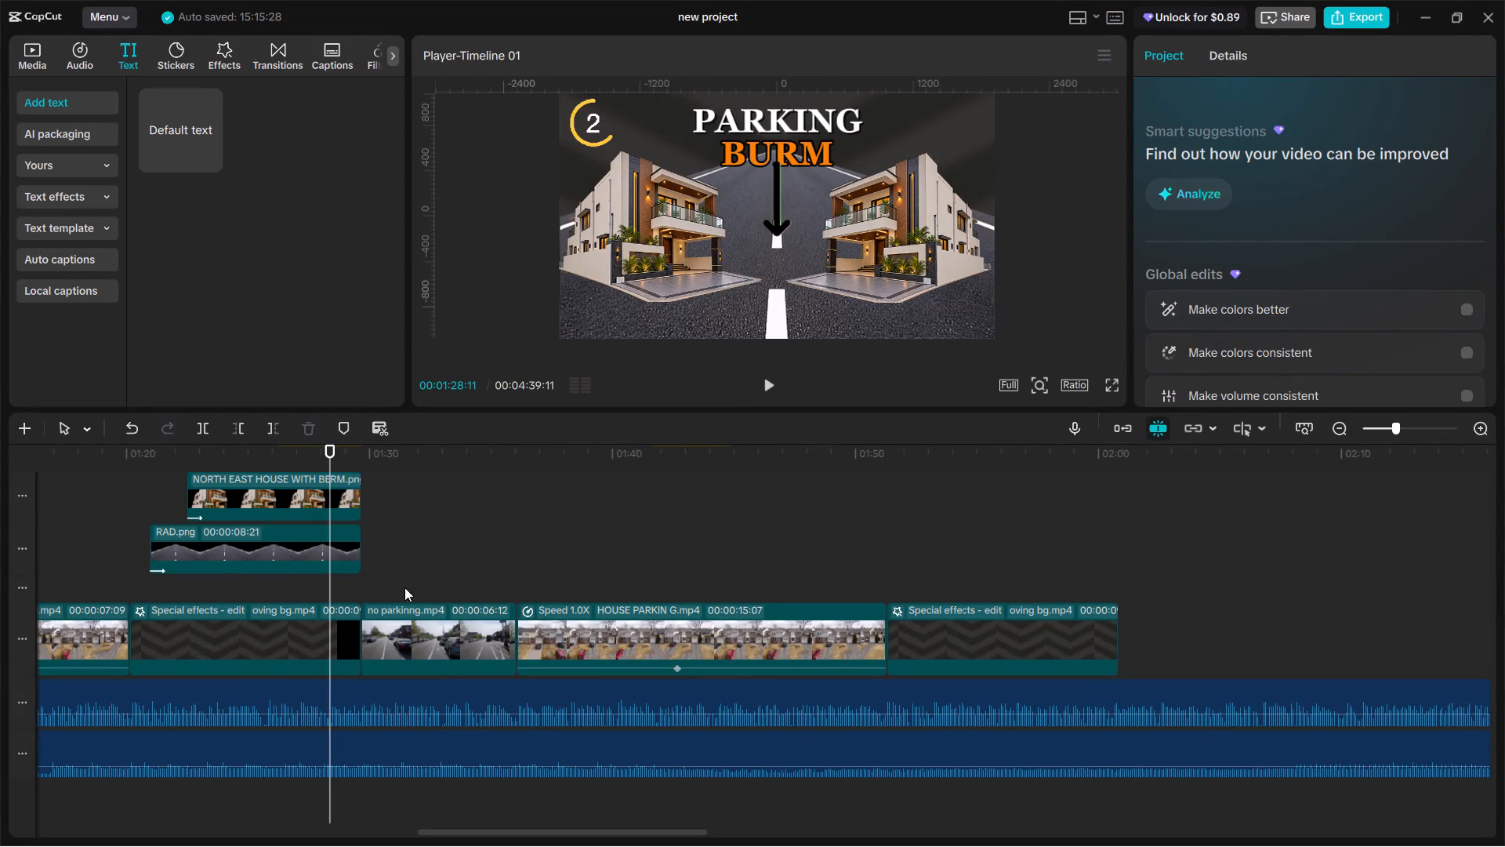
Play back the cut from just before the no parkinng.mp4 clip through HOUSE PARKIN G.mp4 into the last moving-background clip.
{"action": "left_click", "coordinate": [361, 560]}
{"action": "left_click", "coordinate": [382, 576]}
{"action": "left_click_drag", "start_coordinate": [367, 580], "coordinate": [356, 585]}
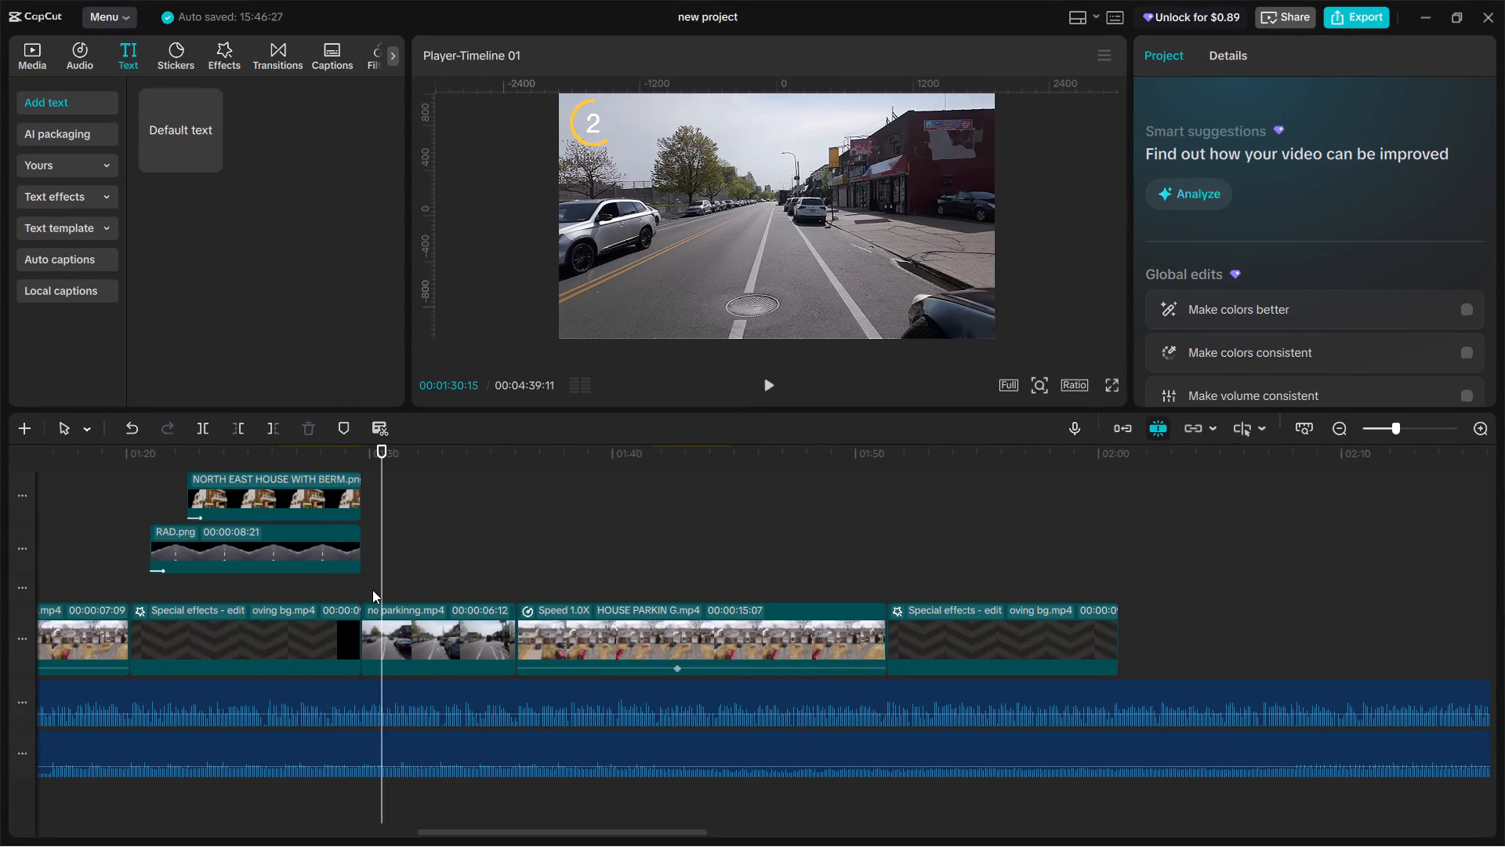
{"action": "left_click_drag", "start_coordinate": [377, 589], "coordinate": [359, 588]}
{"action": "key", "text": "space"}
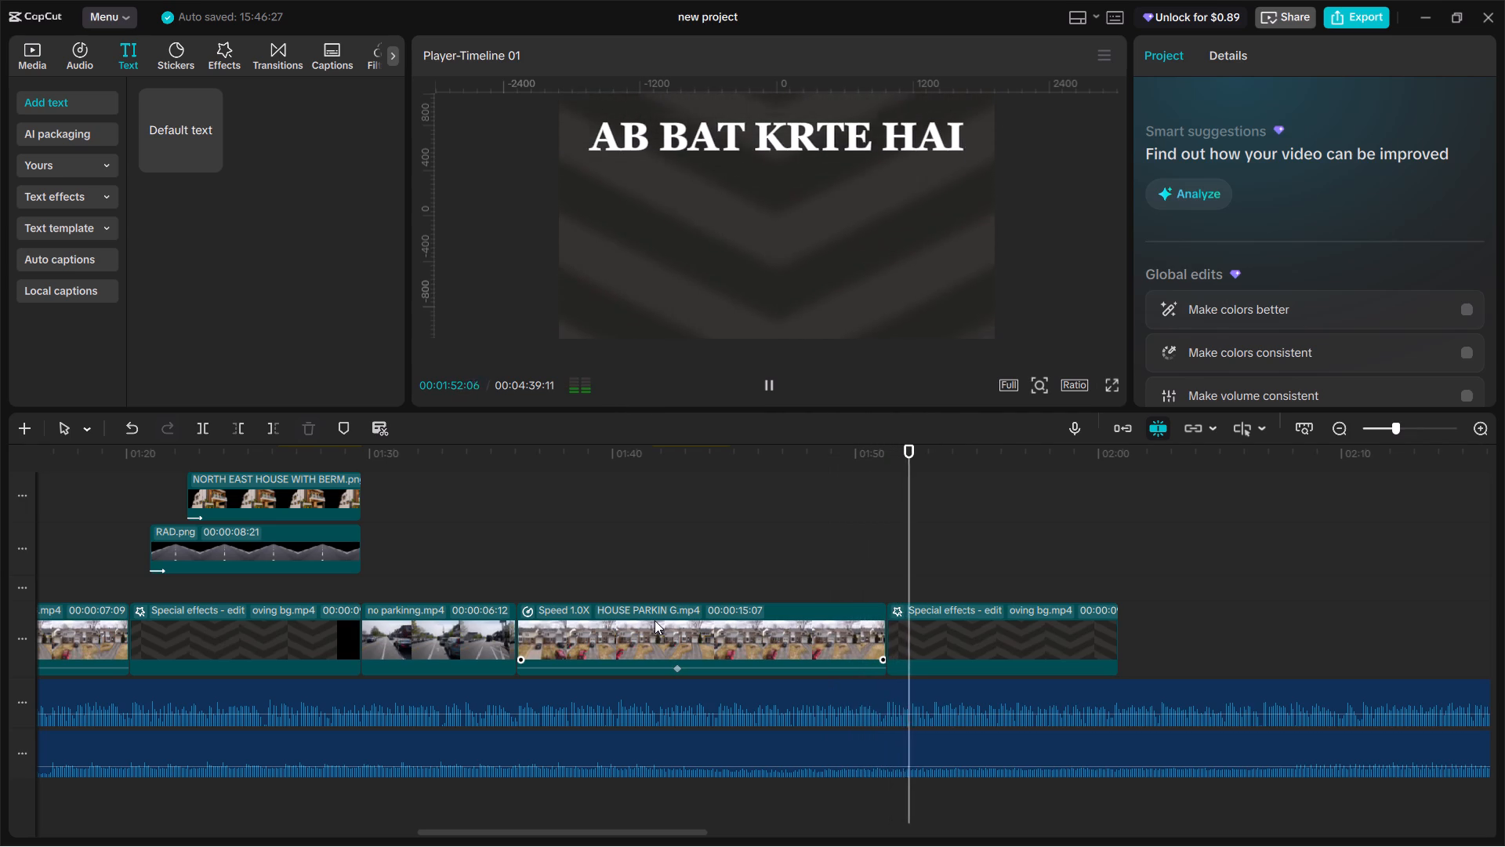
{"action": "key", "text": "space"}
Add the 10 Second Timer countdown video from the imported media to the overlay track, starting at about 01:45 and overlapping the last moving-background clip.
{"action": "scroll", "coordinate": [923, 587], "scroll_direction": "up", "scroll_amount": 11, "text": "ctrl"}
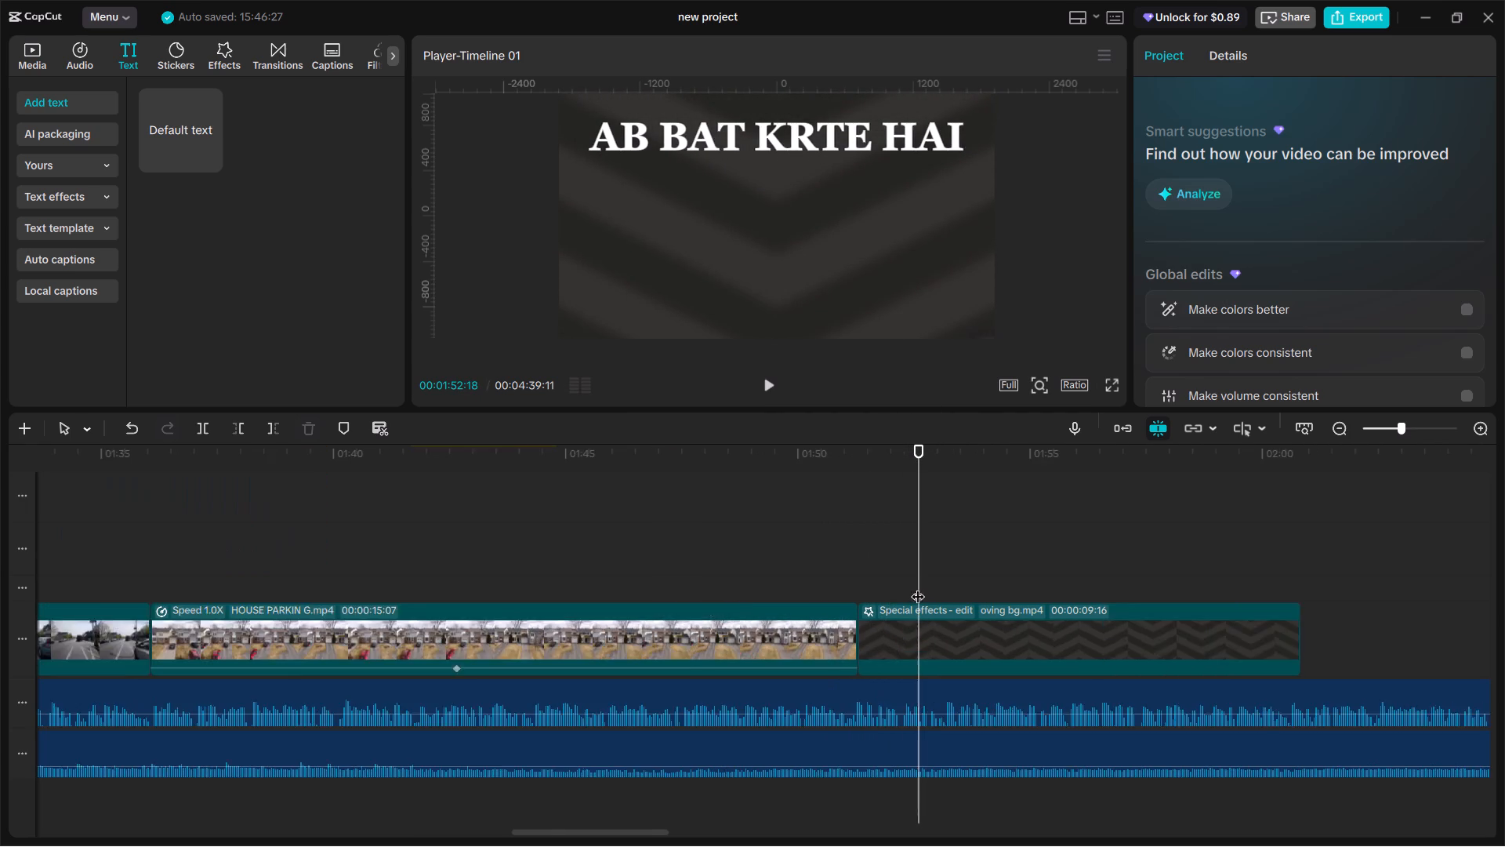
{"action": "scroll", "coordinate": [918, 587], "scroll_direction": "up", "scroll_amount": 6, "text": "ctrl"}
{"action": "left_click", "coordinate": [896, 554]}
{"action": "left_click_drag", "start_coordinate": [896, 554], "coordinate": [890, 557]}
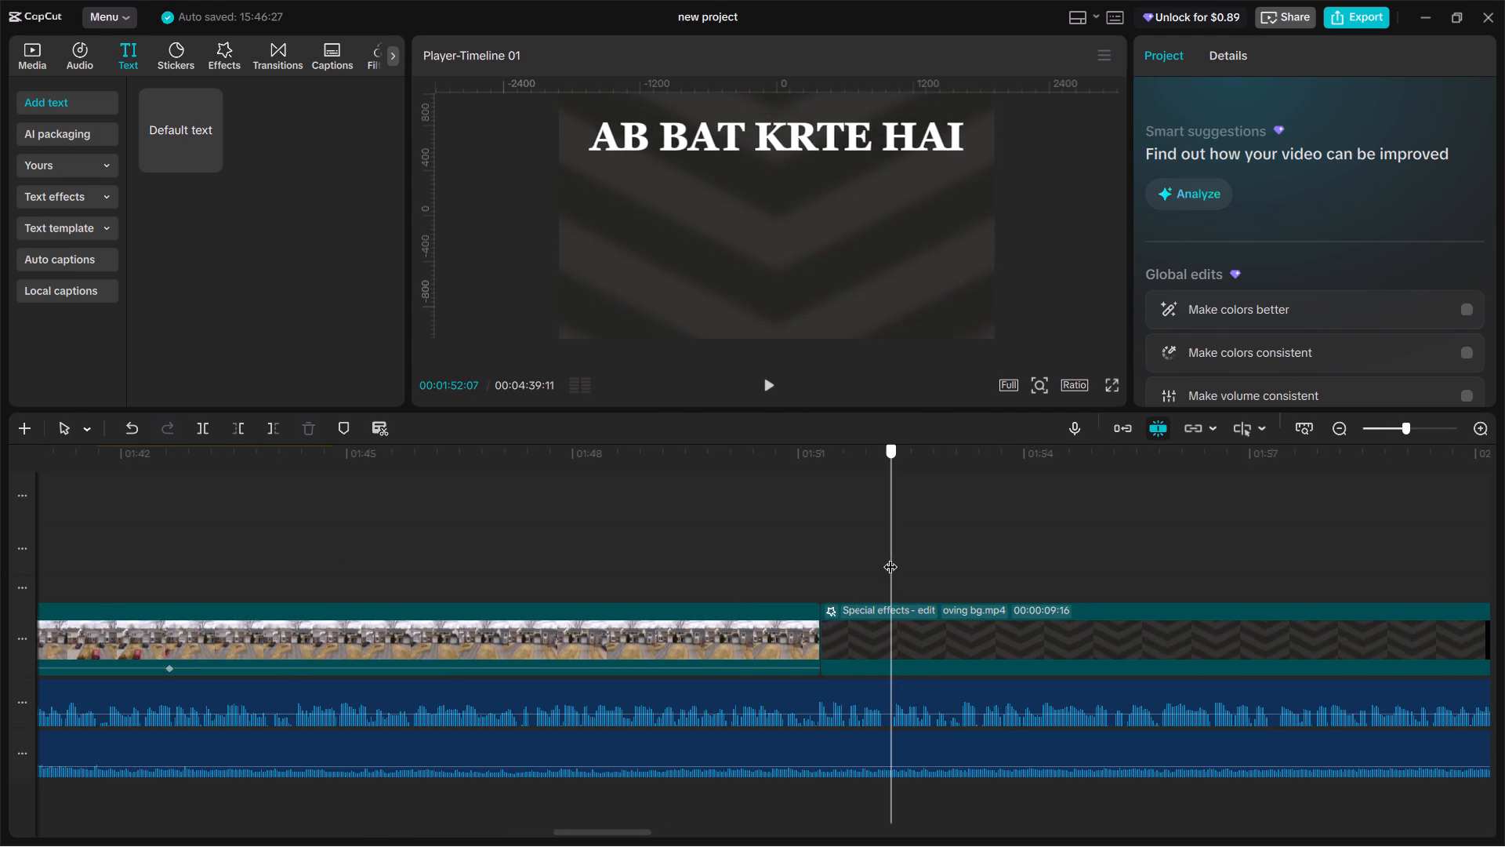
{"action": "left_click_drag", "start_coordinate": [890, 557], "coordinate": [888, 557]}
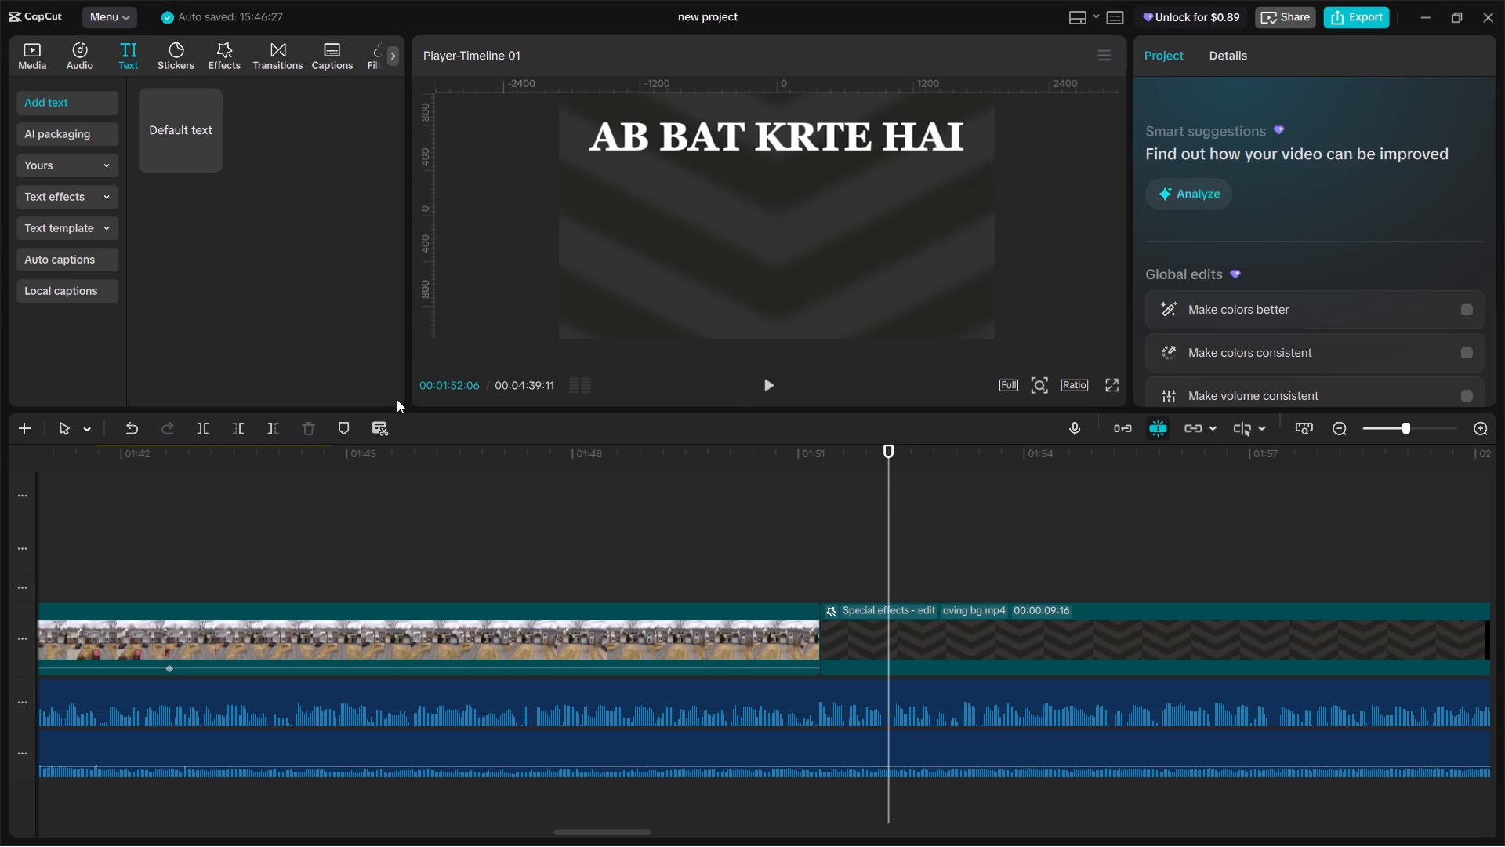
{"action": "left_click", "coordinate": [43, 56]}
{"action": "scroll", "coordinate": [197, 326], "scroll_direction": "down", "scroll_amount": 5}
{"action": "scroll", "coordinate": [222, 325], "scroll_direction": "up", "scroll_amount": 3}
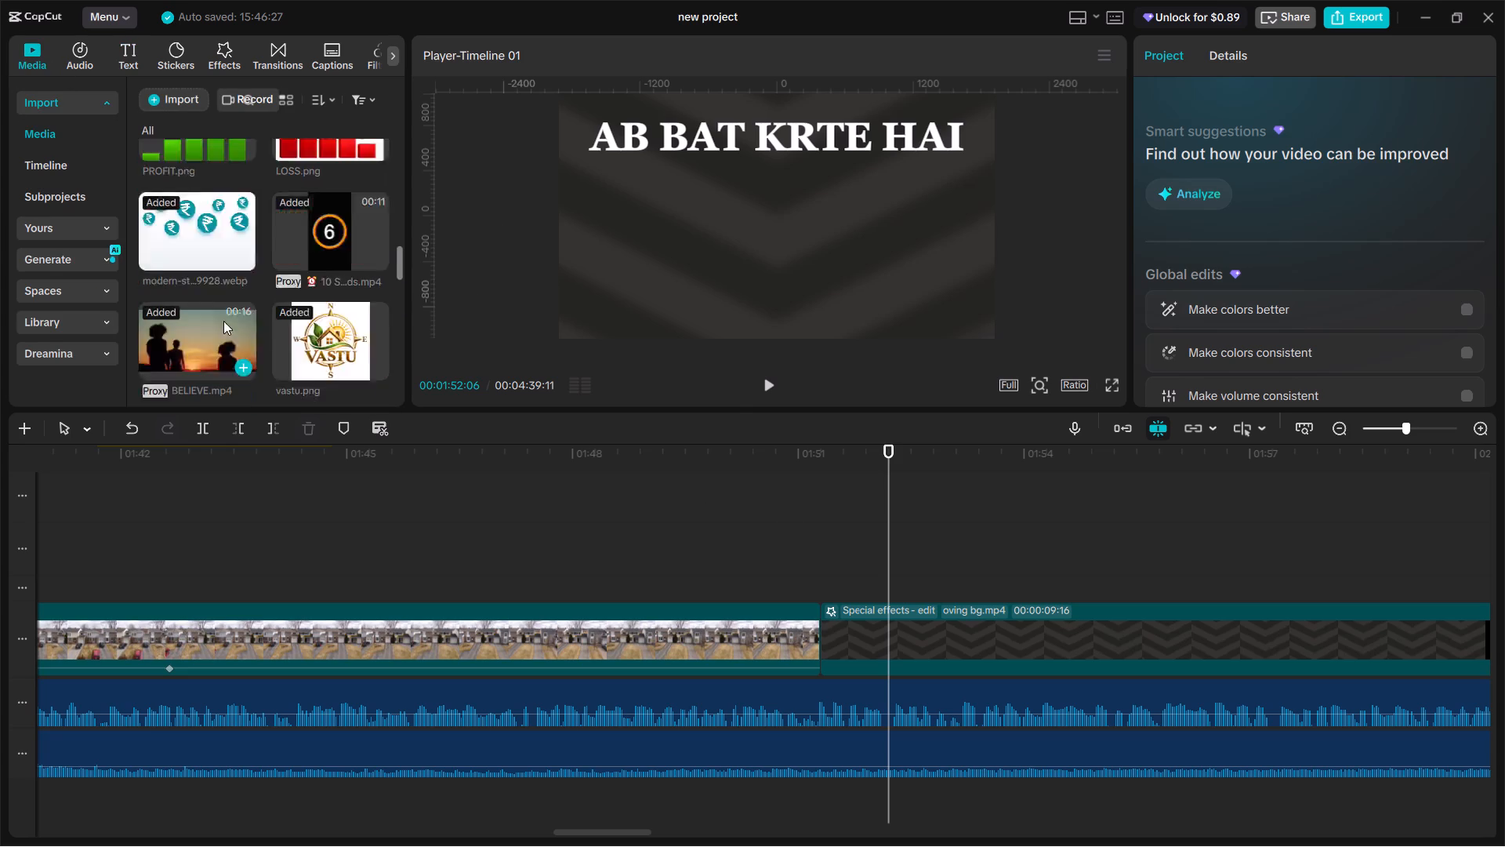
{"action": "scroll", "coordinate": [223, 321], "scroll_direction": "up", "scroll_amount": 1}
{"action": "left_click_drag", "start_coordinate": [276, 327], "coordinate": [350, 540]}
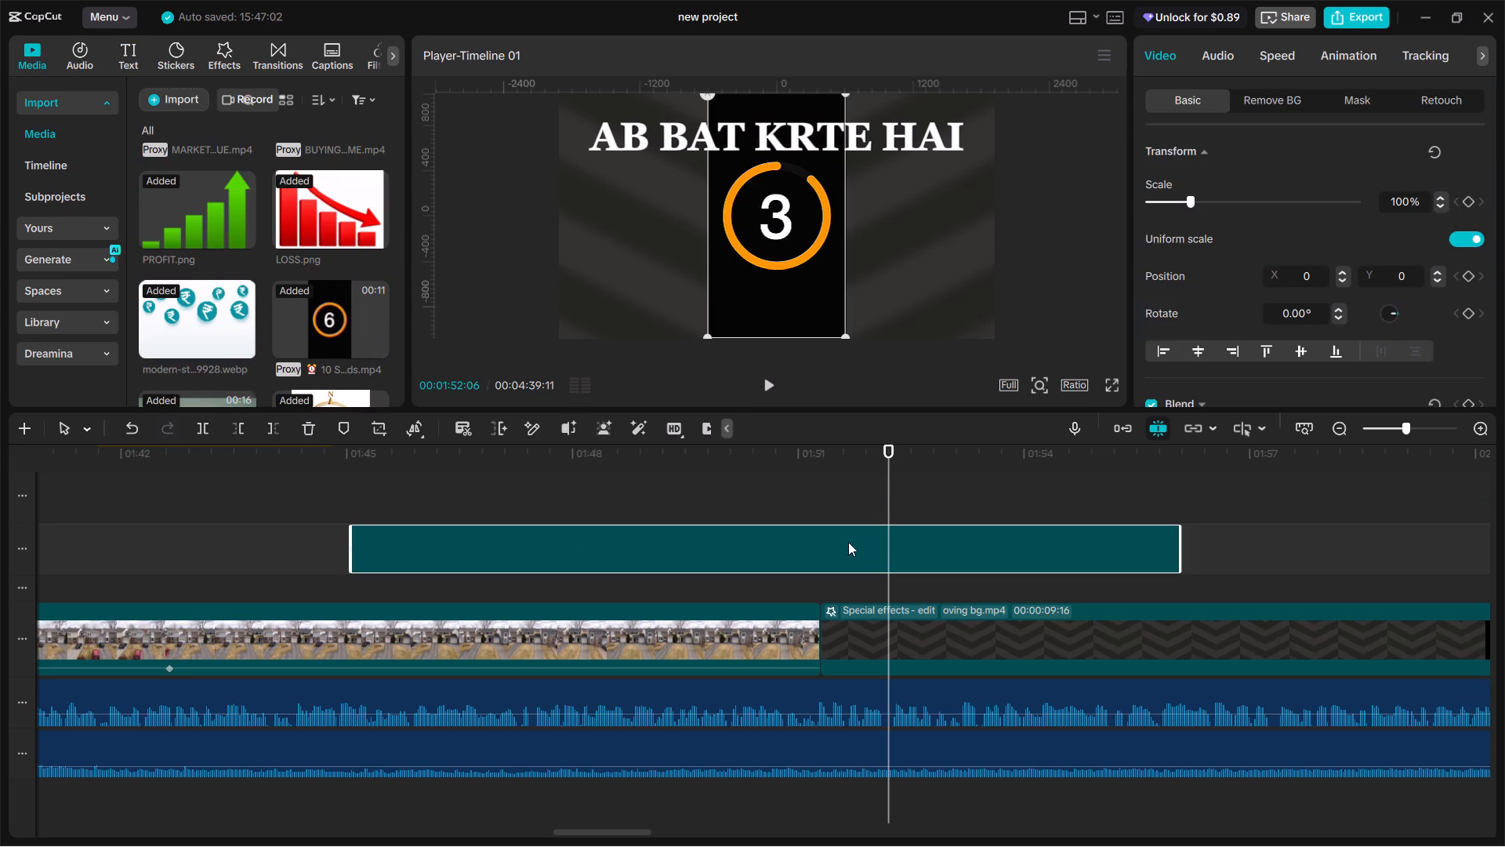
Split the countdown clip at 00:01:52:03, where the full ring shows 3, and delete the part before it.
{"action": "left_click_drag", "start_coordinate": [894, 487], "coordinate": [868, 493]}
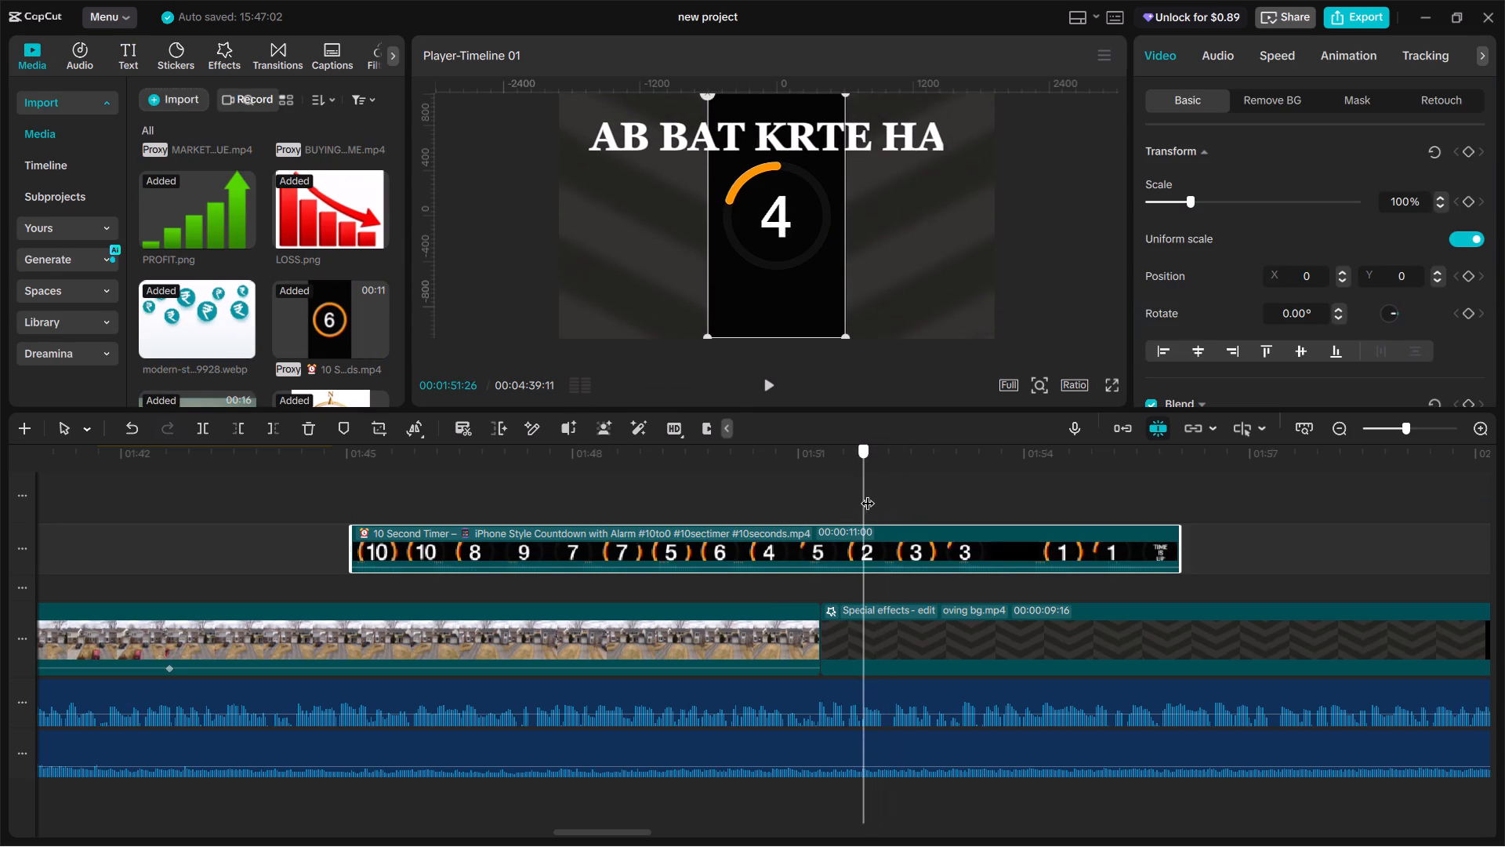
{"action": "left_click_drag", "start_coordinate": [868, 493], "coordinate": [881, 498]}
{"action": "left_click", "coordinate": [892, 546]}
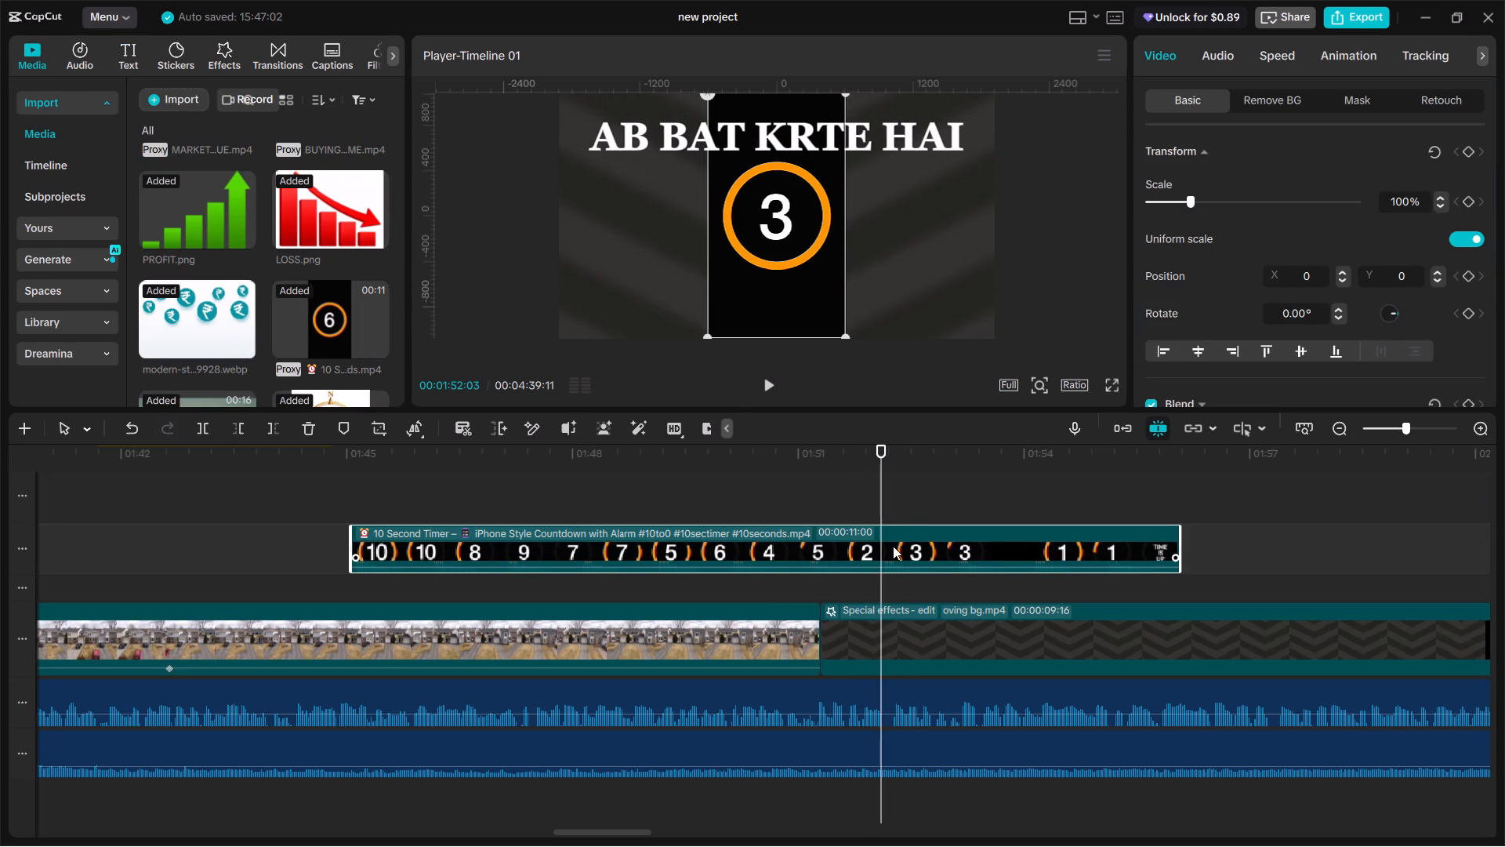
{"action": "key", "text": "ctrl+b"}
{"action": "left_click", "coordinate": [850, 544]}
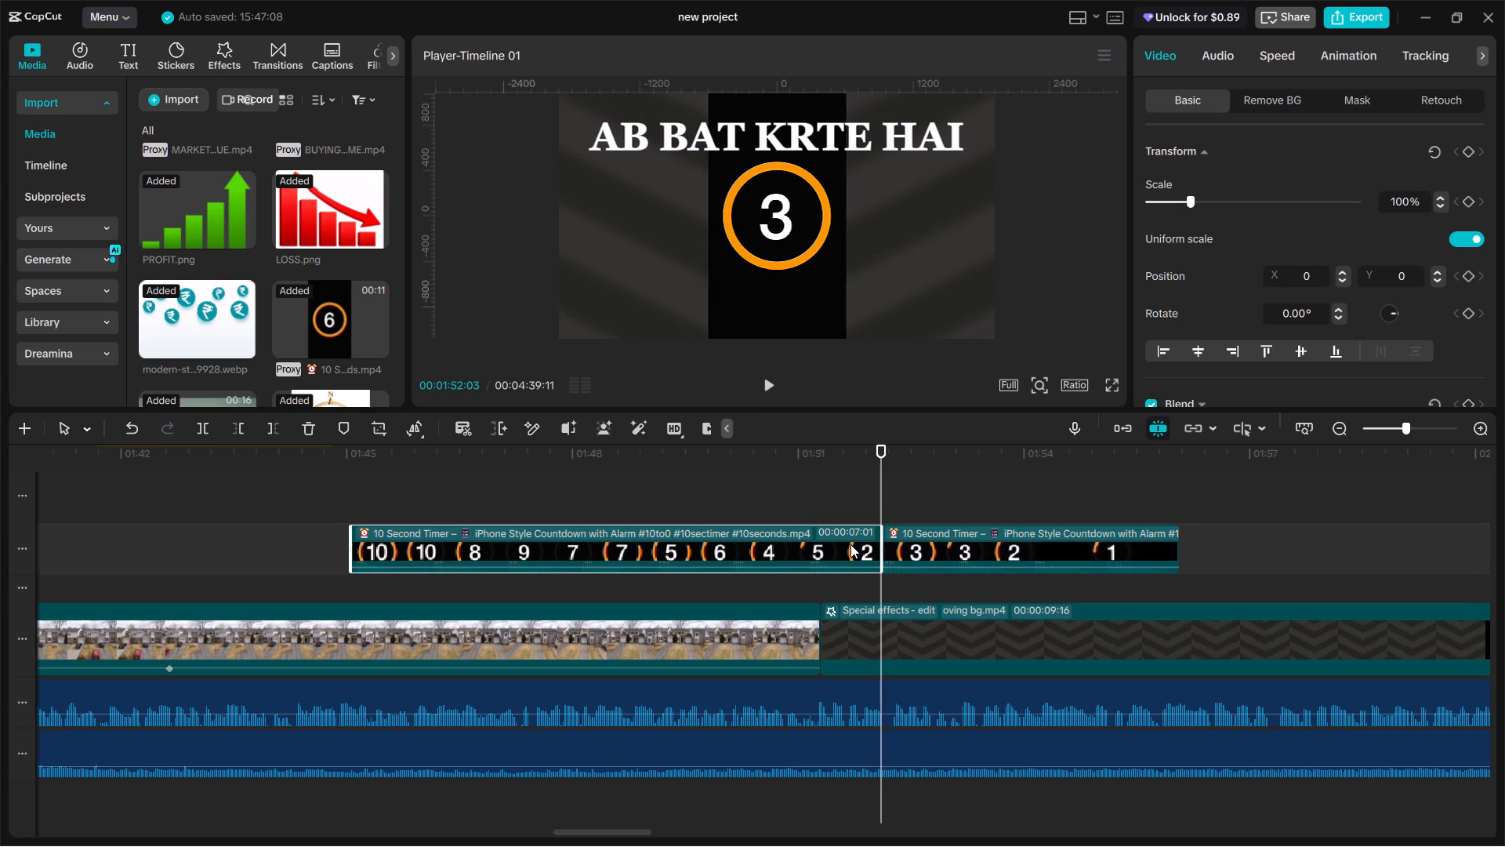
{"action": "key", "text": "BackSpace"}
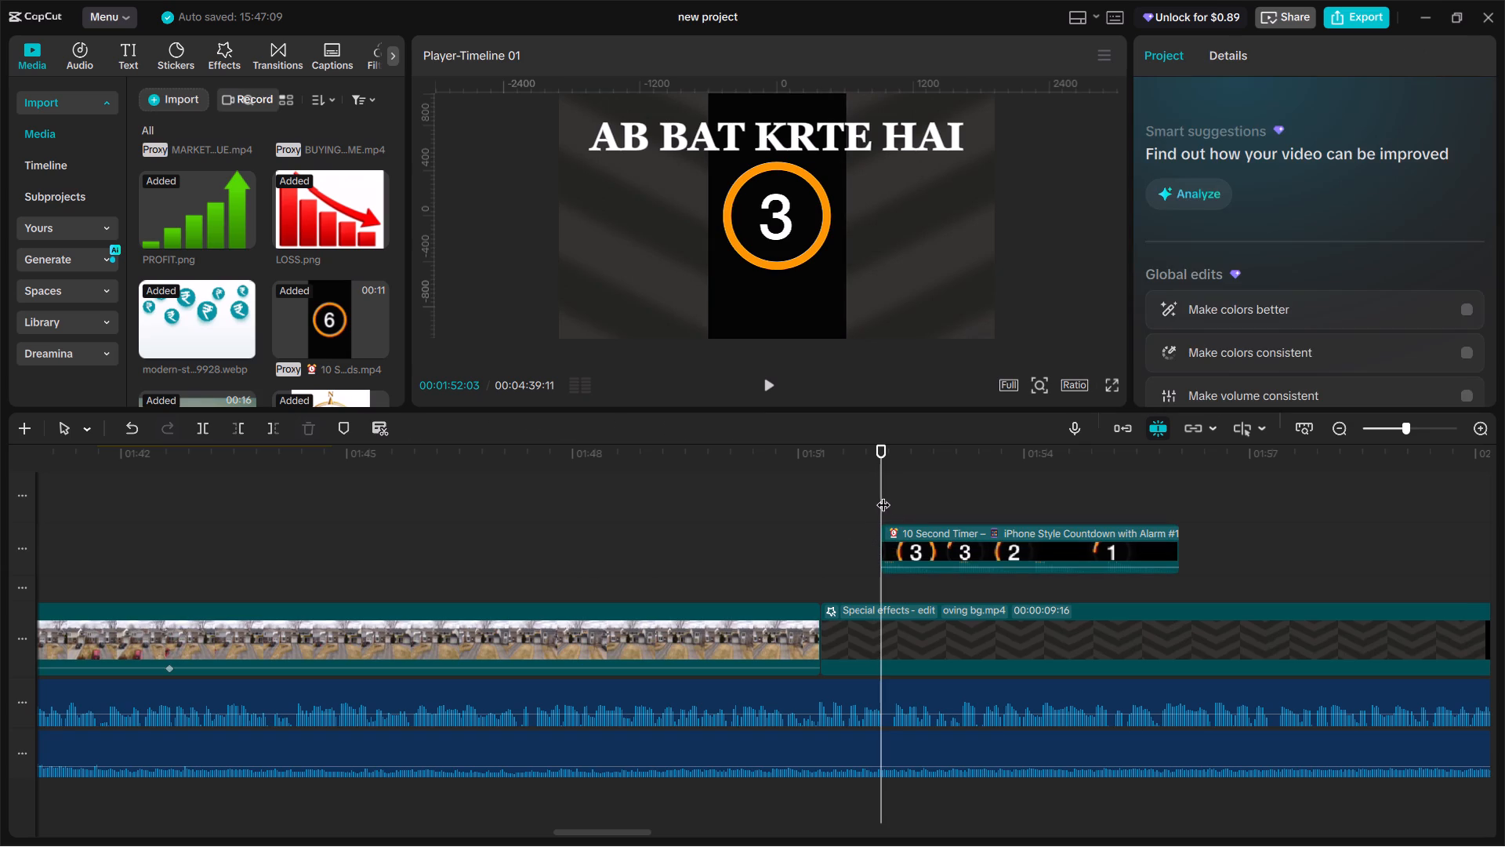
Split the countdown clip at 00:01:53:02, where the 3 ring has nearly run out, and delete the part after it.
{"action": "left_click_drag", "start_coordinate": [883, 493], "coordinate": [952, 535]}
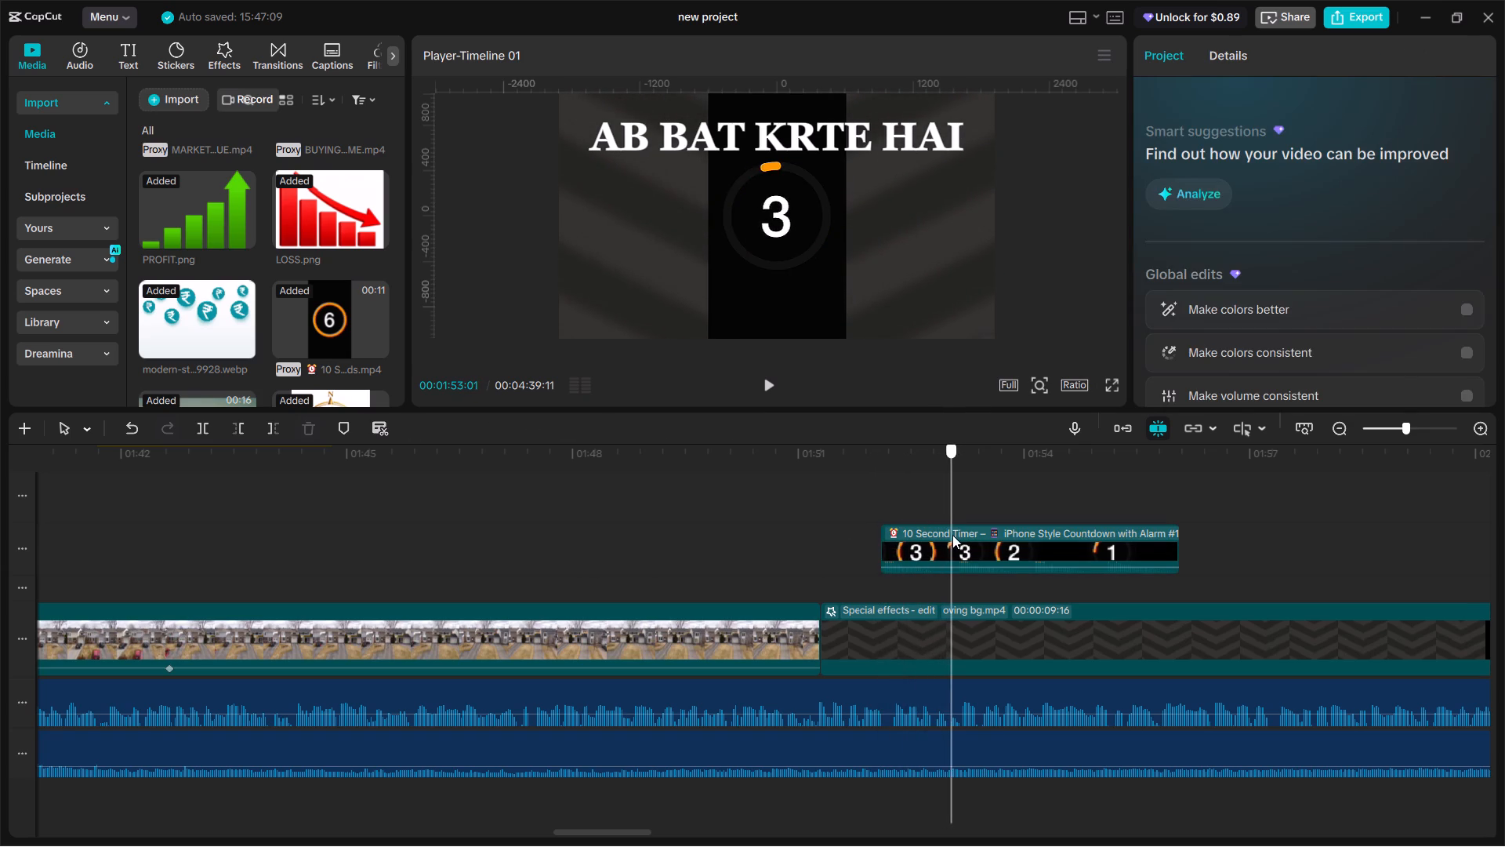
{"action": "left_click_drag", "start_coordinate": [952, 535], "coordinate": [953, 536]}
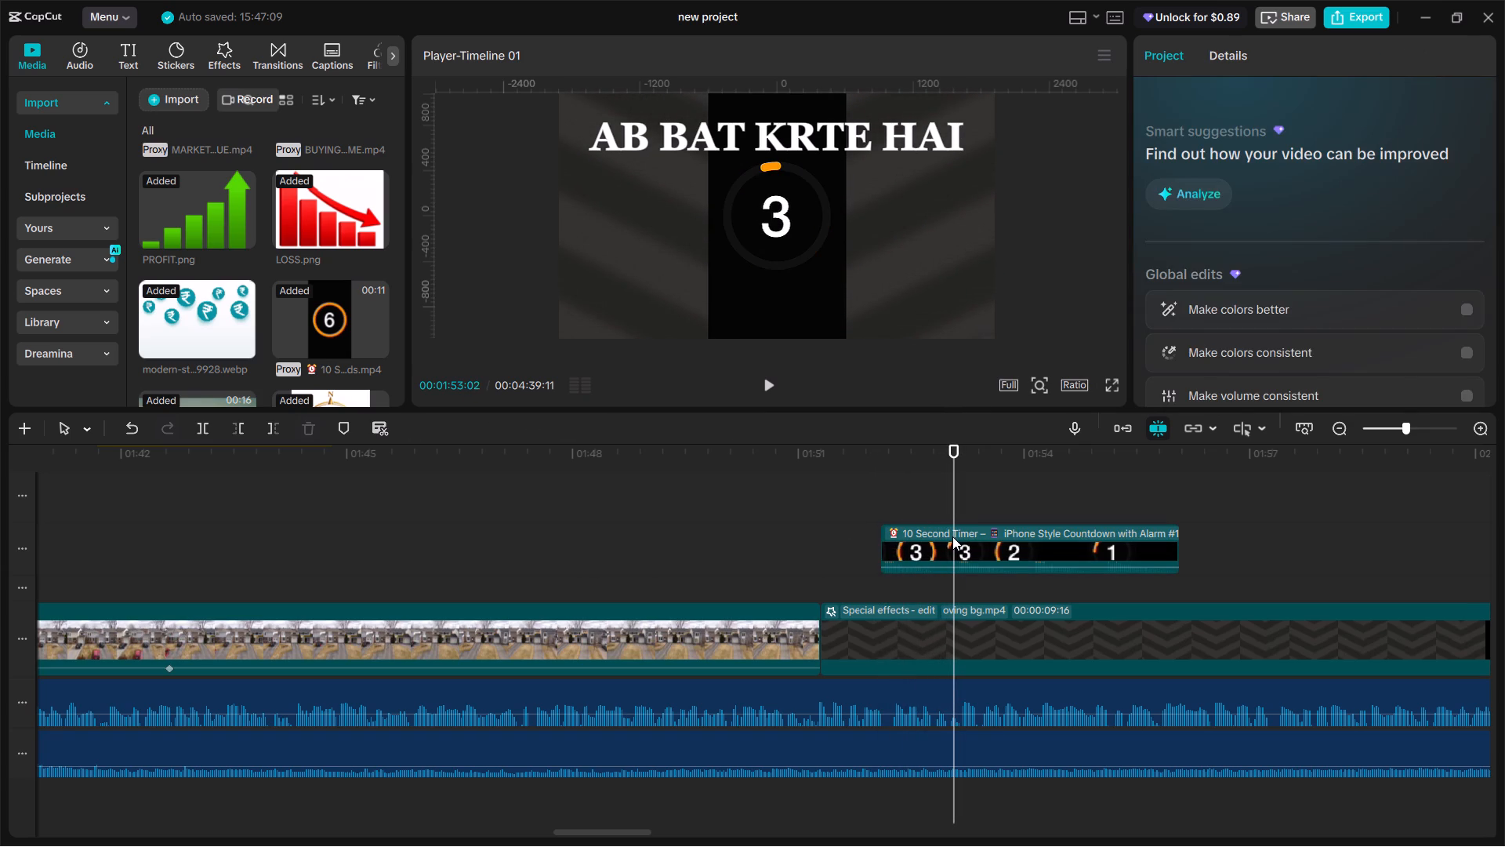
{"action": "left_click", "coordinate": [963, 544]}
{"action": "key", "text": "ctrl+b"}
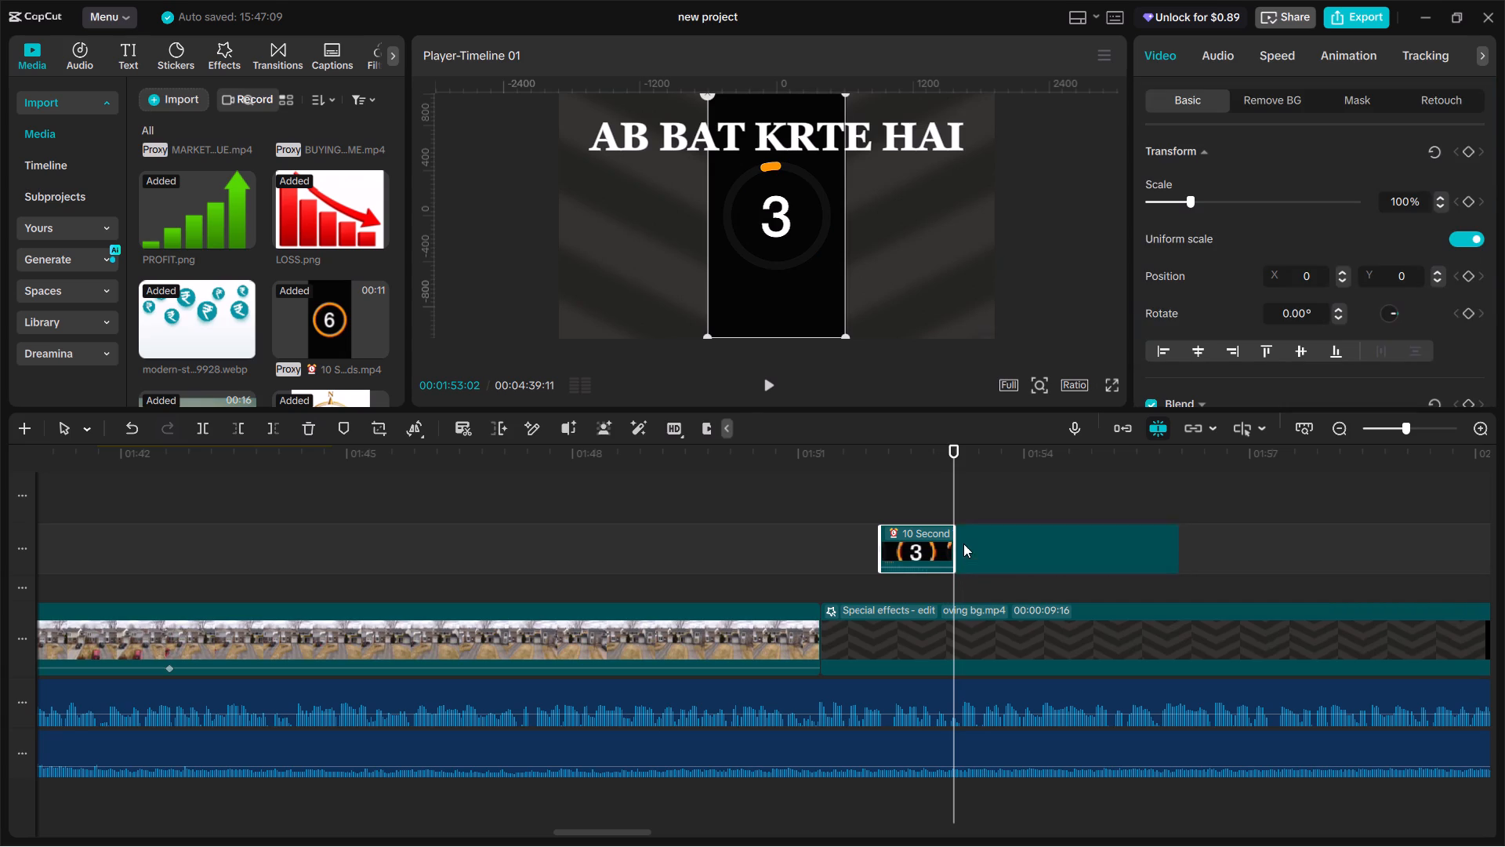
{"action": "key", "text": "BackSpace"}
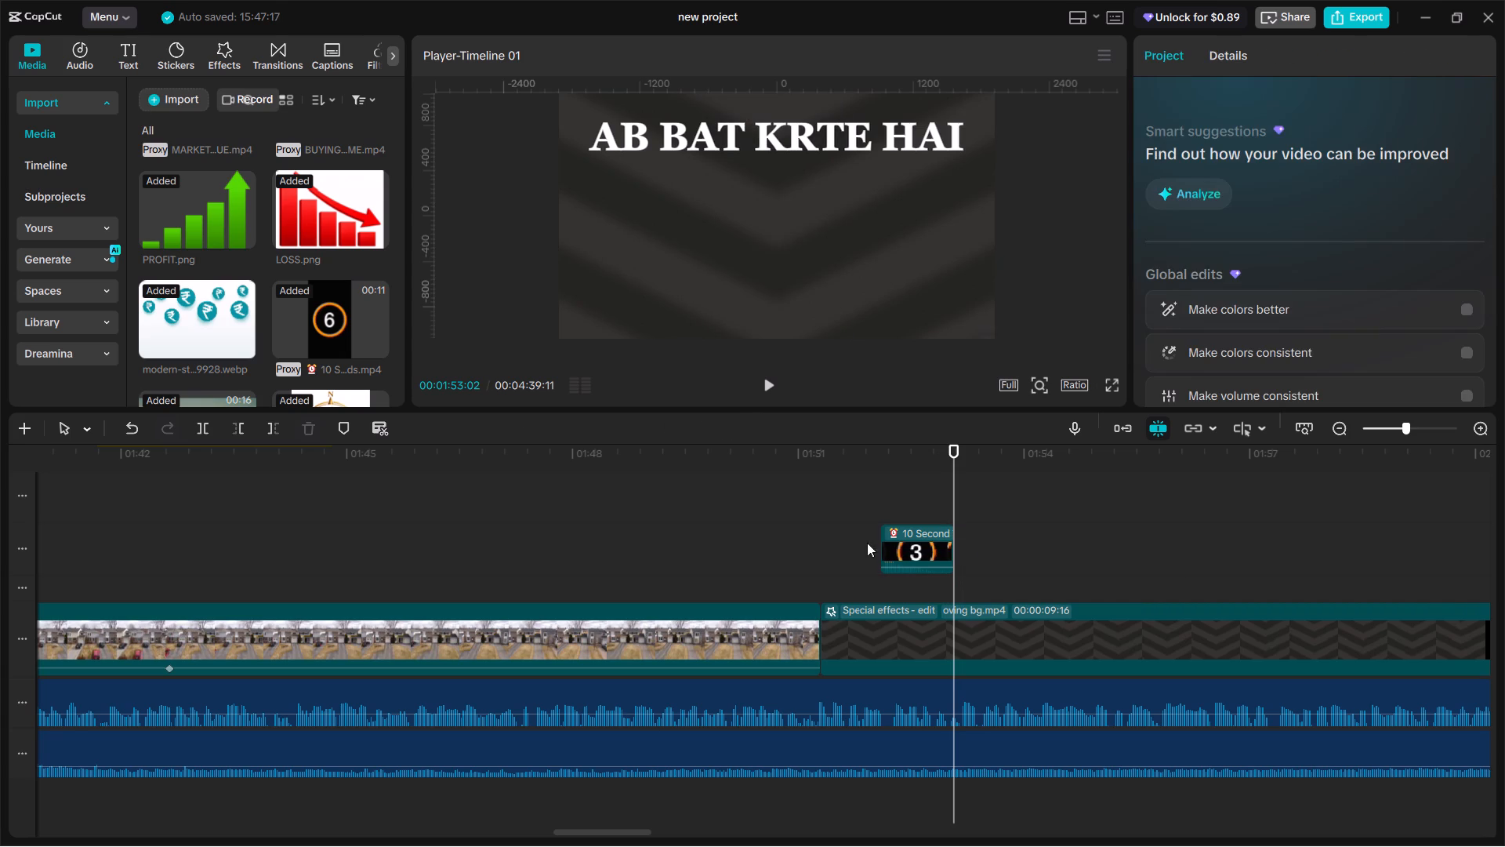
Key out the black background of the trimmed countdown clip with Chroma key, sampling black beneath the number 3.
{"action": "left_click", "coordinate": [862, 525]}
{"action": "left_click_drag", "start_coordinate": [862, 525], "coordinate": [881, 534]}
{"action": "key", "text": "space"}
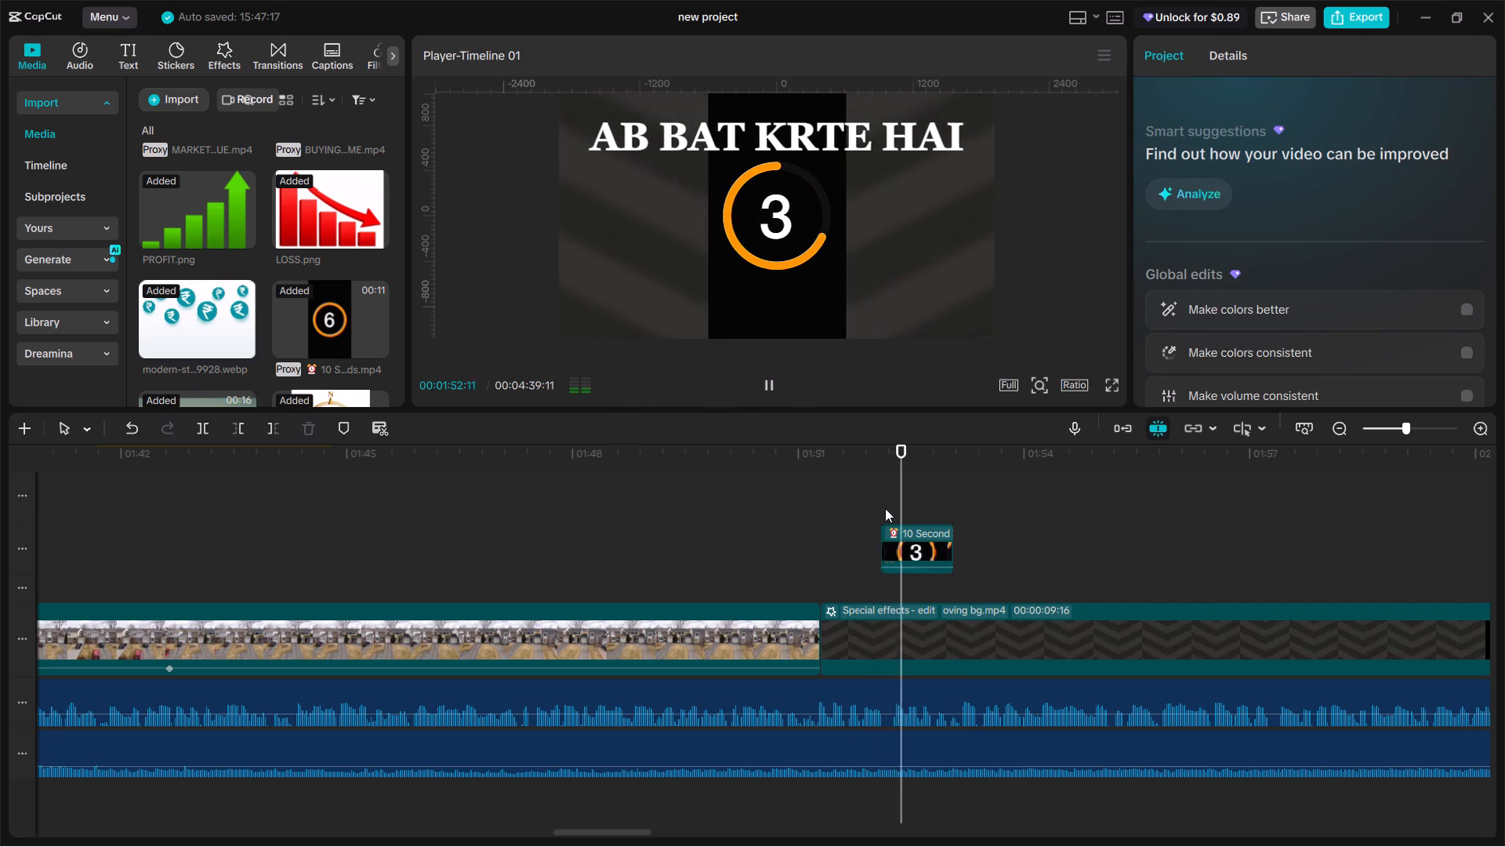
{"action": "double_click", "coordinate": [882, 503]}
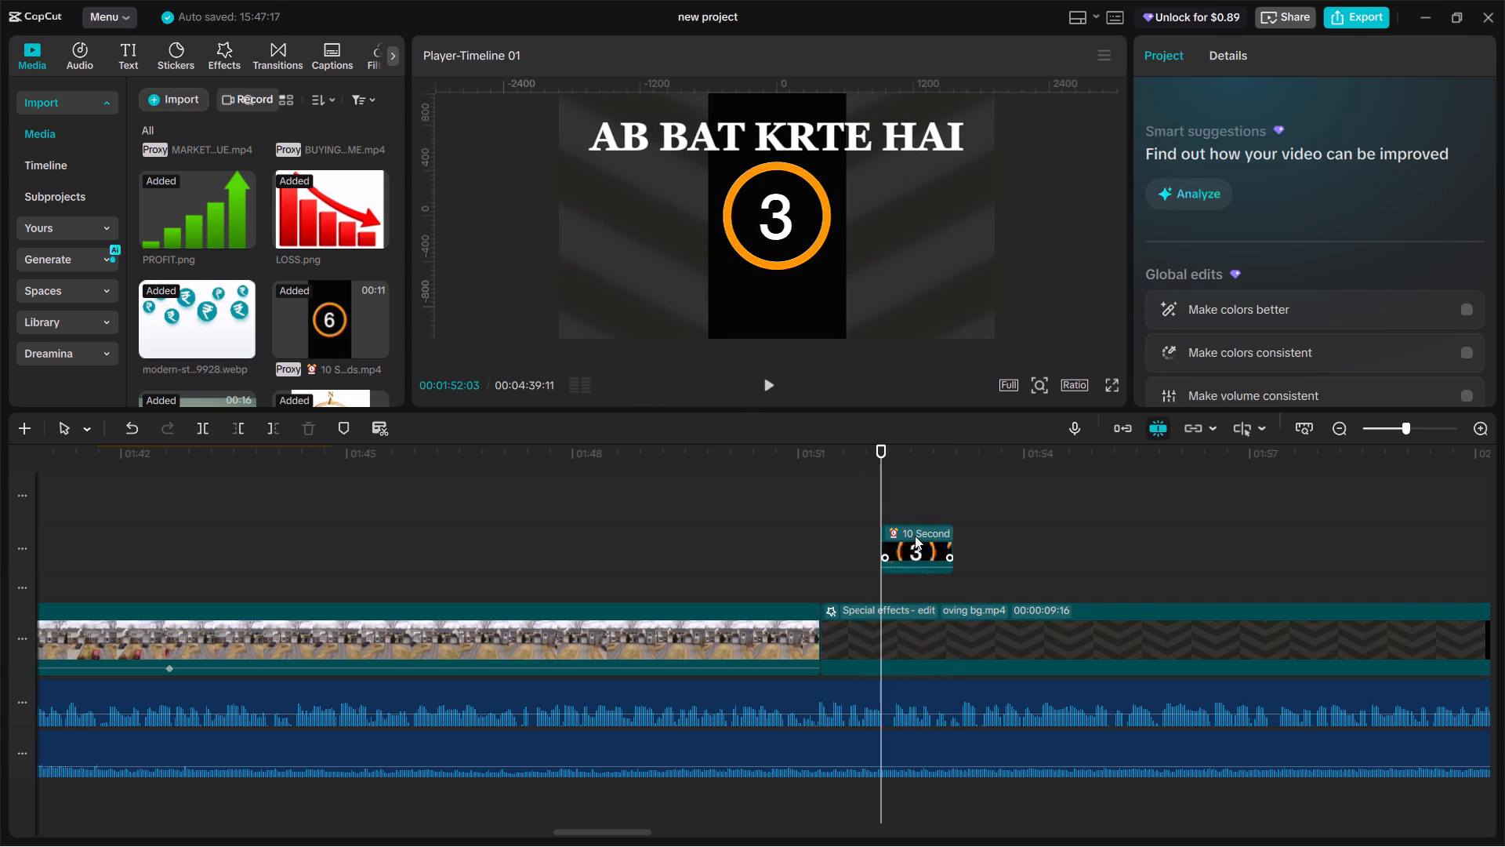
{"action": "left_click", "coordinate": [915, 536]}
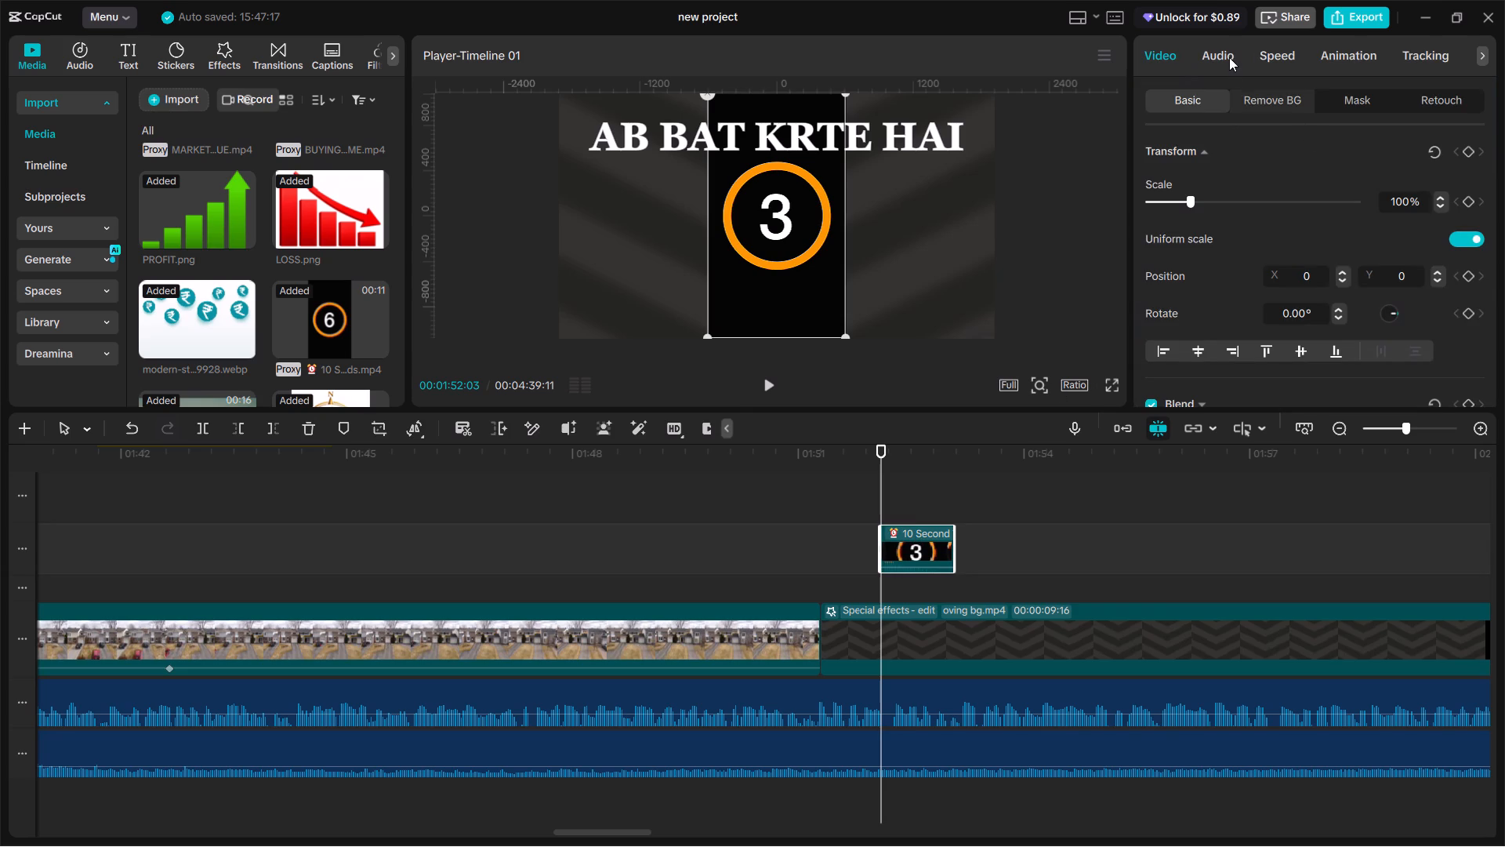
{"action": "left_click", "coordinate": [1252, 92]}
{"action": "left_click", "coordinate": [1151, 242]}
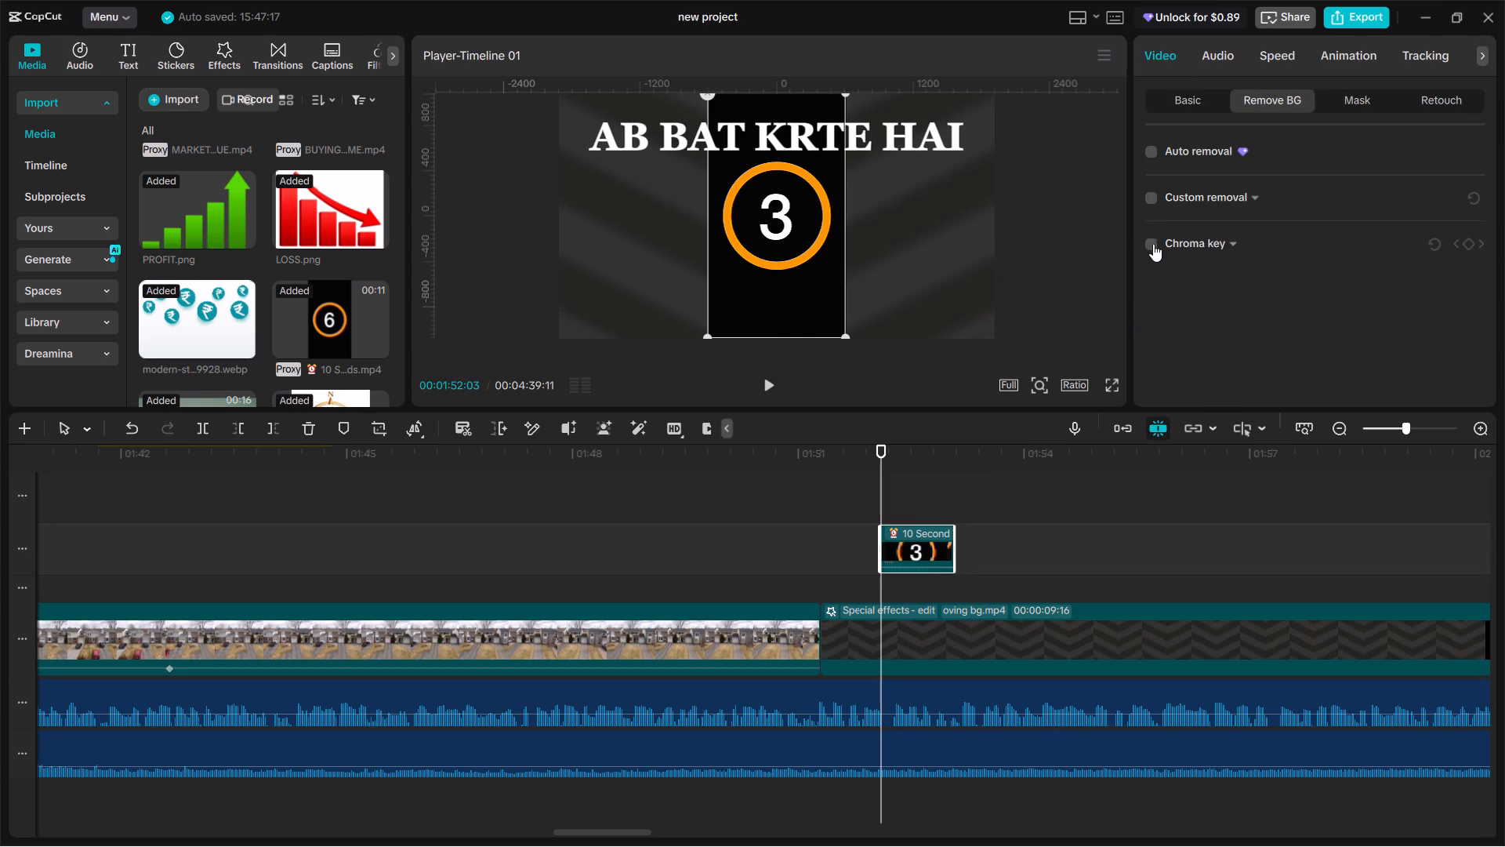
{"action": "left_click", "coordinate": [772, 312]}
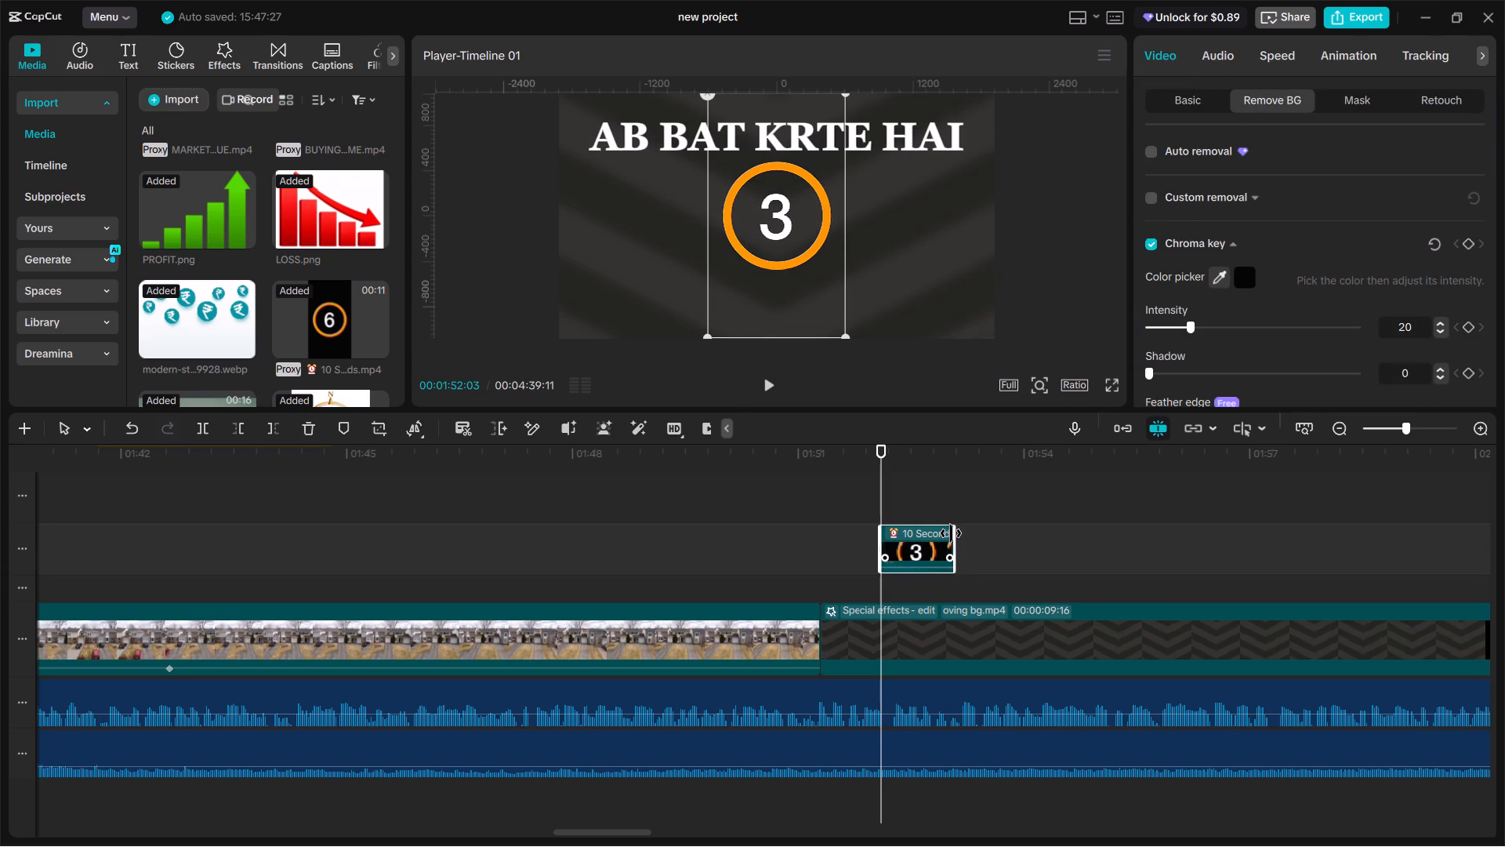
Slow the keyed countdown clip down to 0.10x speed by stretching its length on the timeline.
{"action": "left_click", "coordinate": [1271, 58]}
{"action": "left_click_drag", "start_coordinate": [946, 531], "coordinate": [1503, 522]}
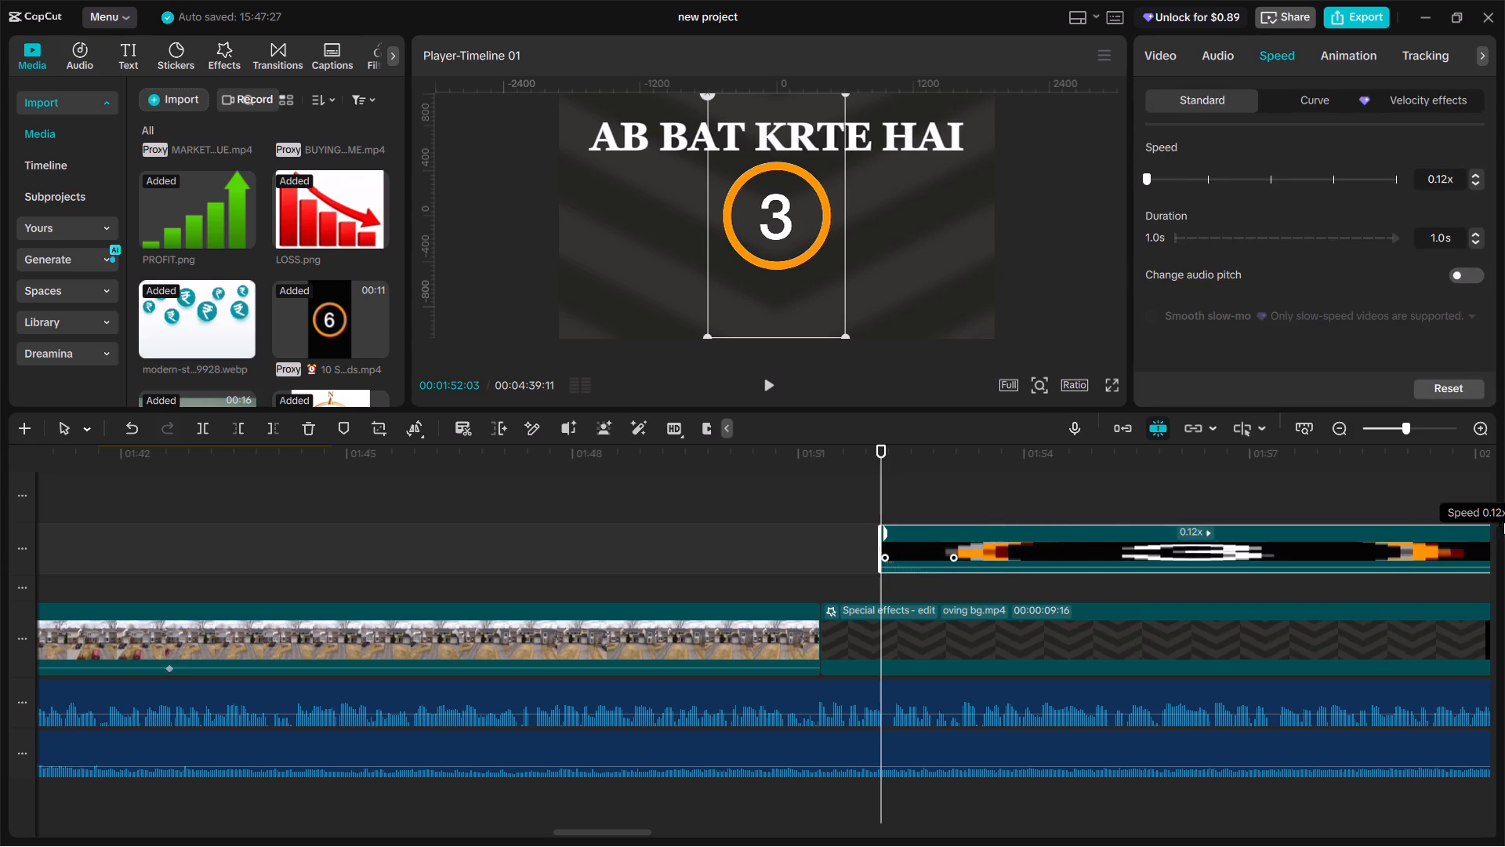
{"action": "left_click_drag", "start_coordinate": [1503, 522], "coordinate": [1504, 525]}
{"action": "scroll", "coordinate": [1141, 518], "scroll_direction": "down", "scroll_amount": 10, "text": "ctrl"}
{"action": "left_click_drag", "start_coordinate": [1161, 530], "coordinate": [1218, 532]}
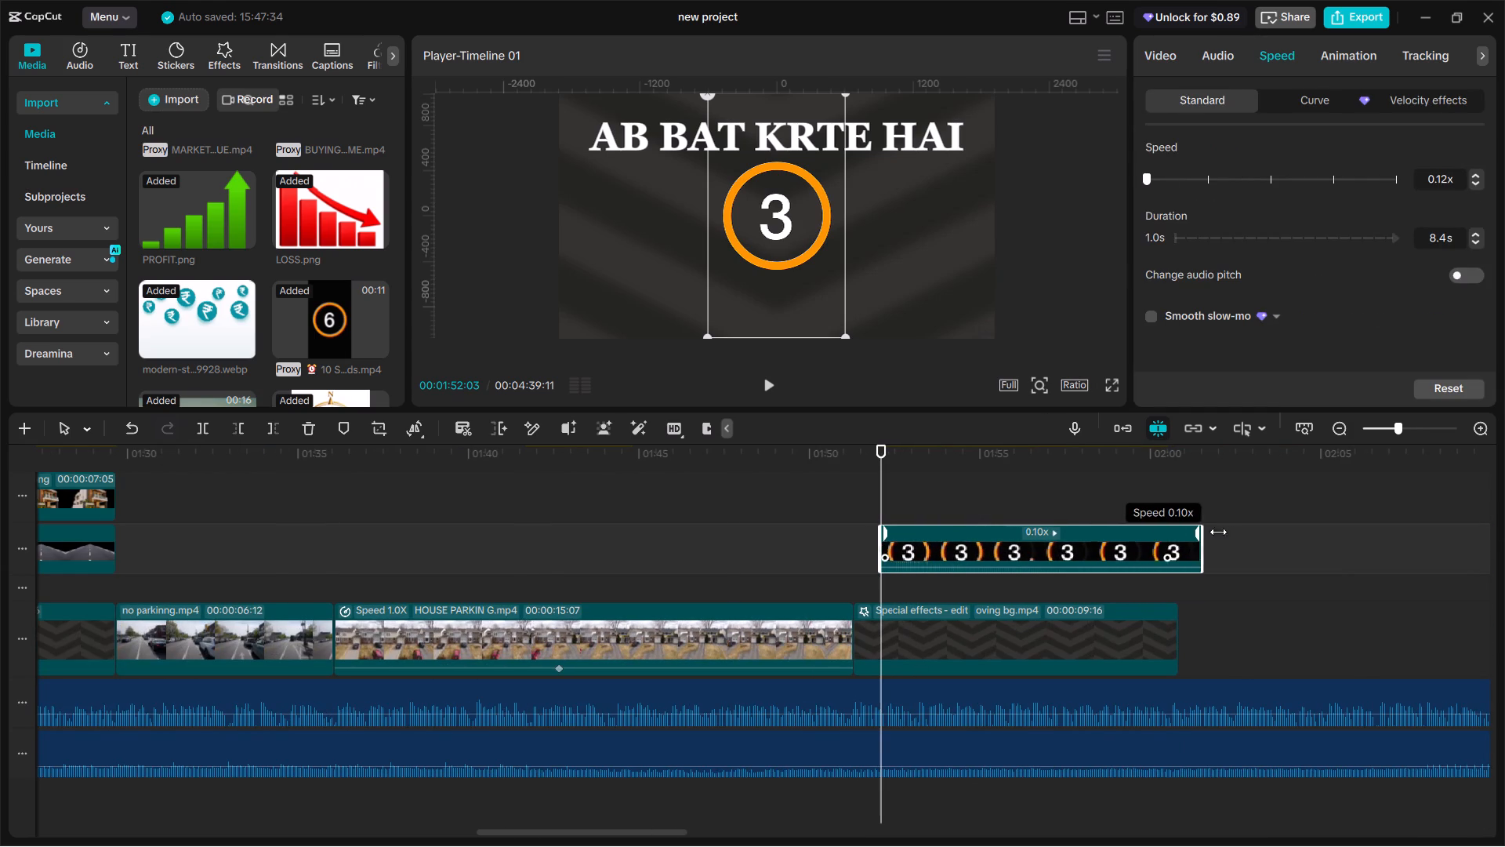
{"action": "left_click_drag", "start_coordinate": [1218, 532], "coordinate": [1285, 531]}
Turn the slowed countdown into a compound clip and slow that to 0.15x, giving a duration of 66.4 s.
{"action": "key", "text": "alt+g"}
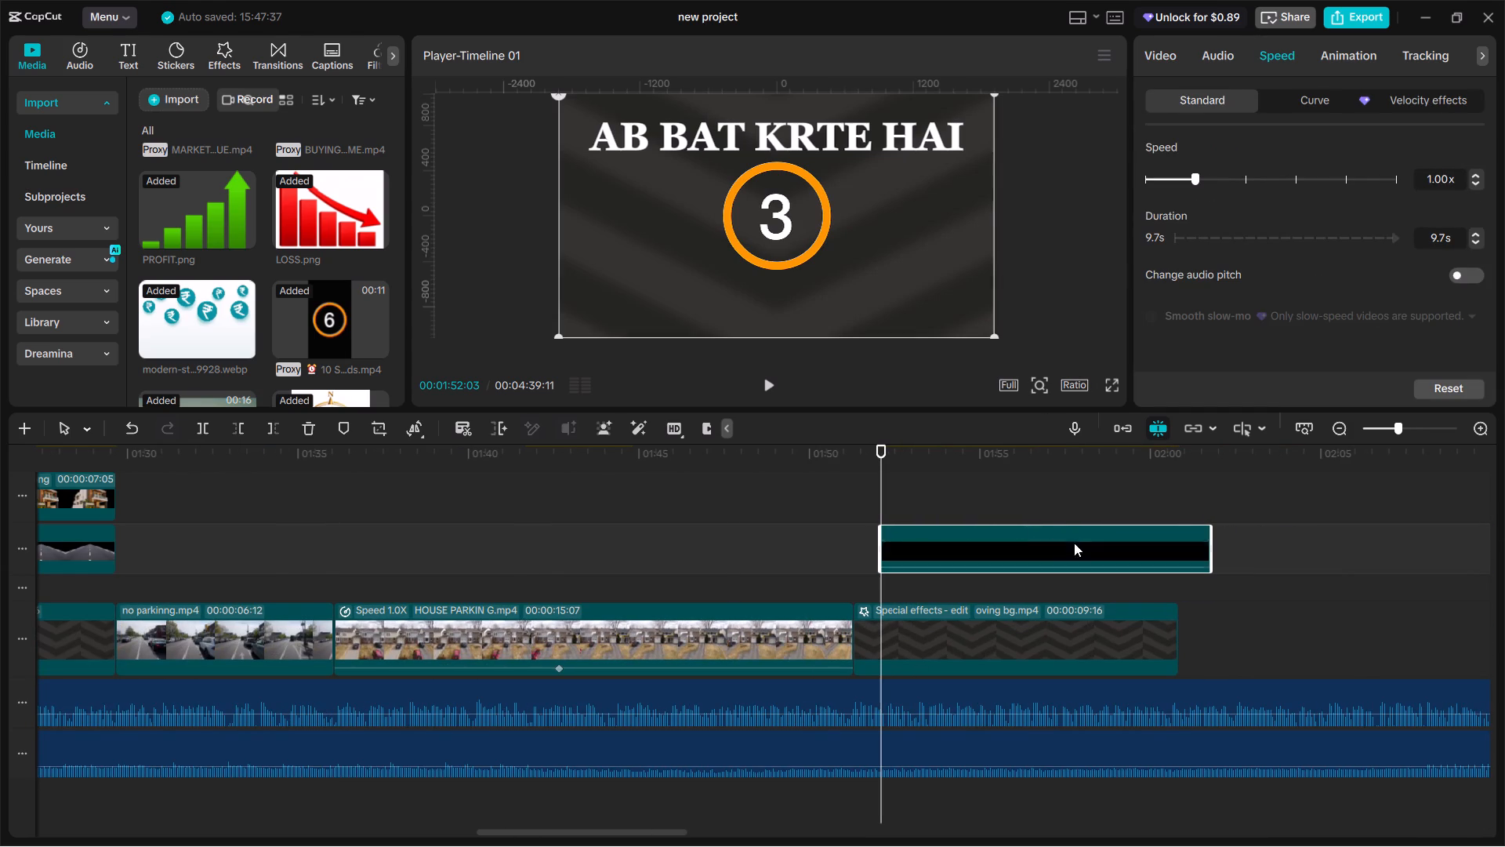
{"action": "left_click_drag", "start_coordinate": [1207, 529], "coordinate": [1431, 528]}
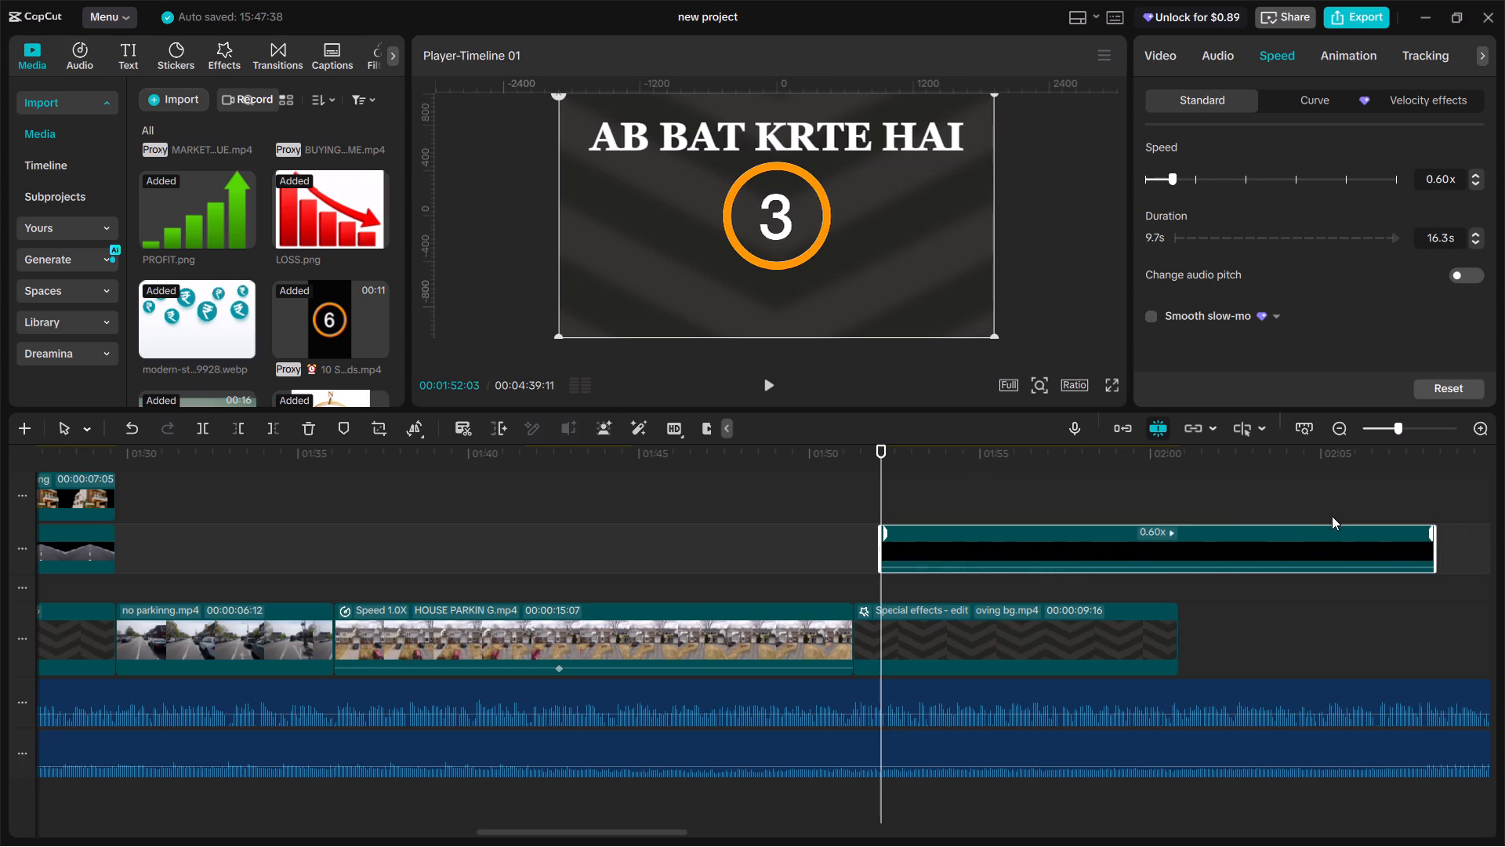
{"action": "scroll", "coordinate": [1329, 518], "scroll_direction": "down", "scroll_amount": 8, "text": "ctrl"}
{"action": "left_click_drag", "start_coordinate": [1226, 529], "coordinate": [1476, 529]}
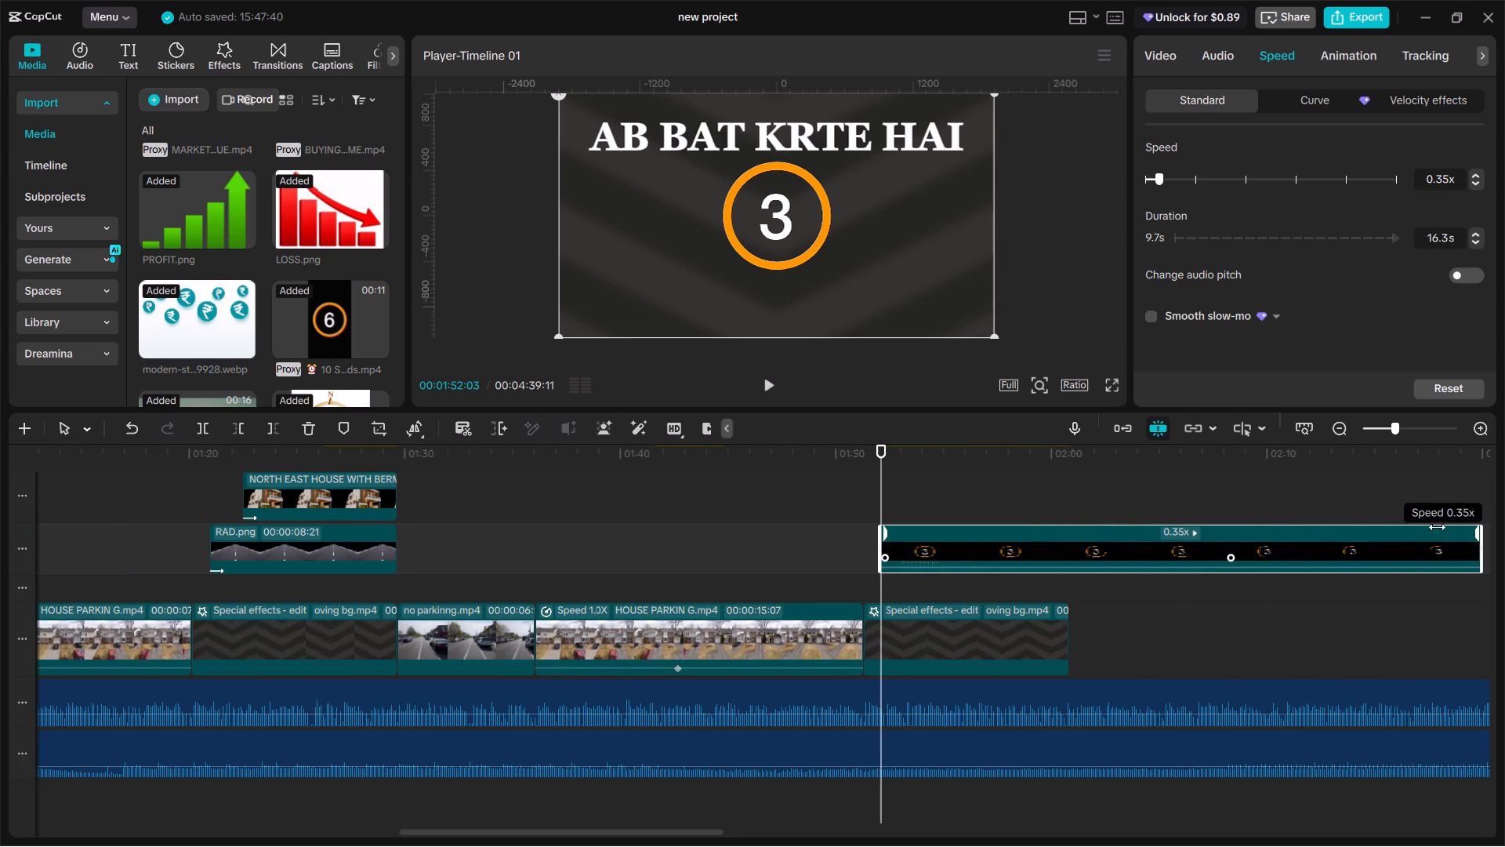
{"action": "scroll", "coordinate": [1041, 523], "scroll_direction": "down", "scroll_amount": 7, "text": "ctrl"}
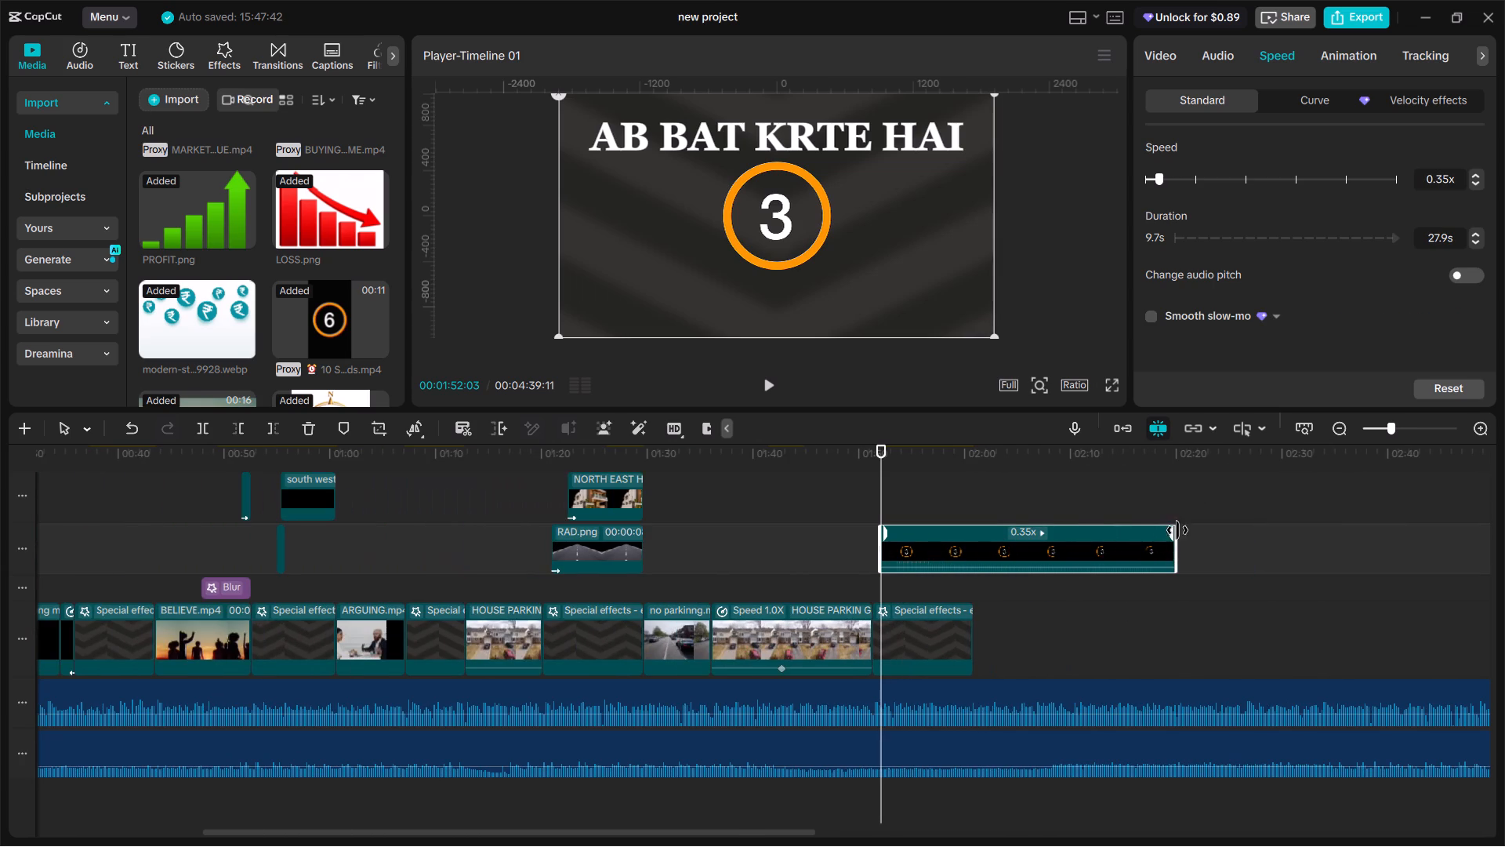
{"action": "left_click_drag", "start_coordinate": [1167, 531], "coordinate": [1421, 531]}
{"action": "scroll", "coordinate": [1174, 524], "scroll_direction": "down", "scroll_amount": 15, "text": "ctrl"}
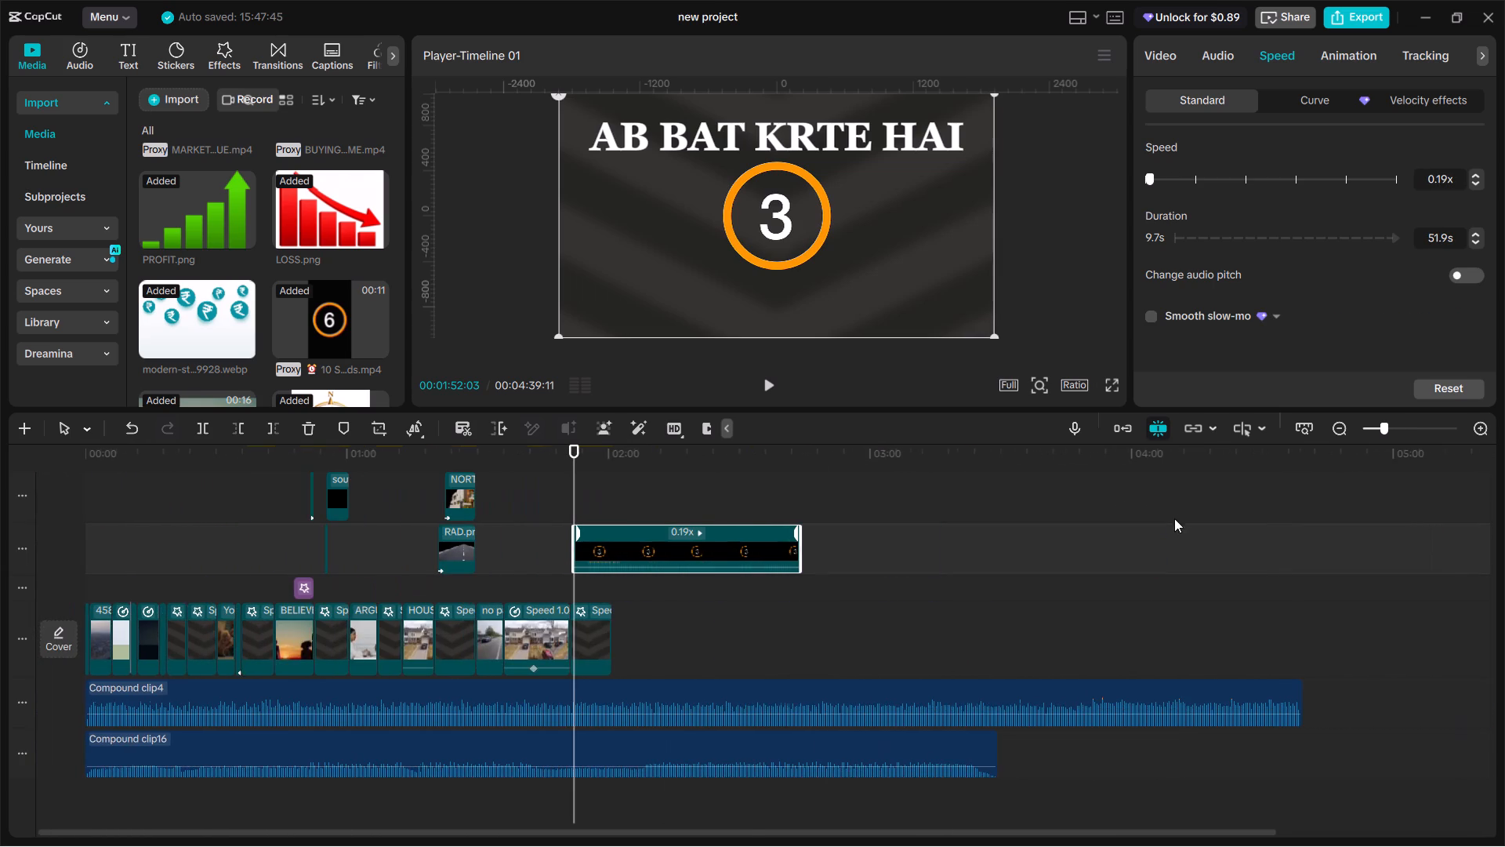
{"action": "left_click_drag", "start_coordinate": [796, 533], "coordinate": [860, 539]}
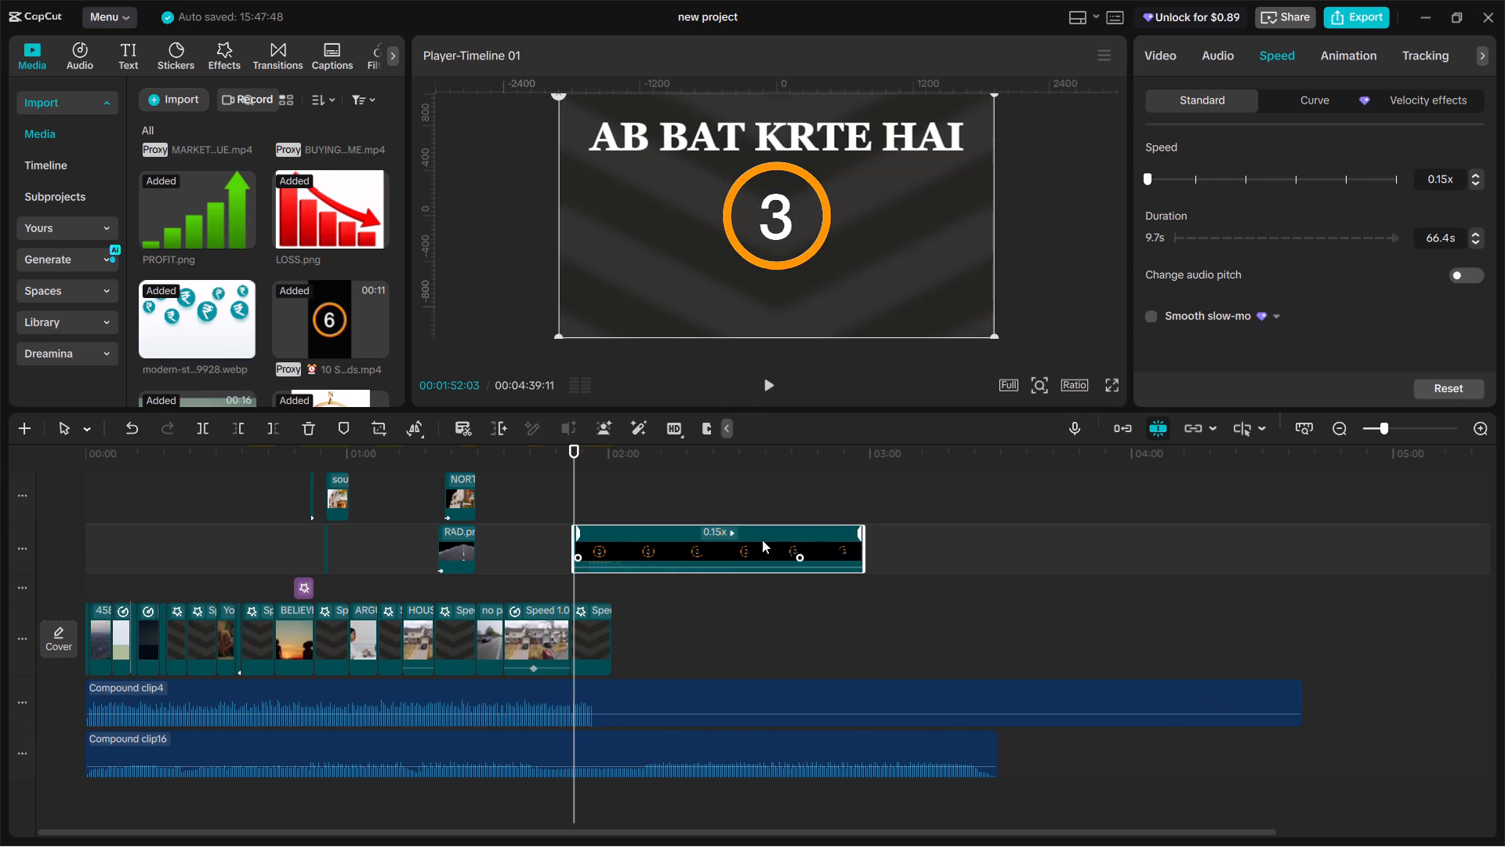
Create a freeze frame of the number 3 at the start of the countdown compound clip, at 00:01:52:03.
{"action": "scroll", "coordinate": [644, 527], "scroll_direction": "up", "scroll_amount": 6, "text": "alt"}
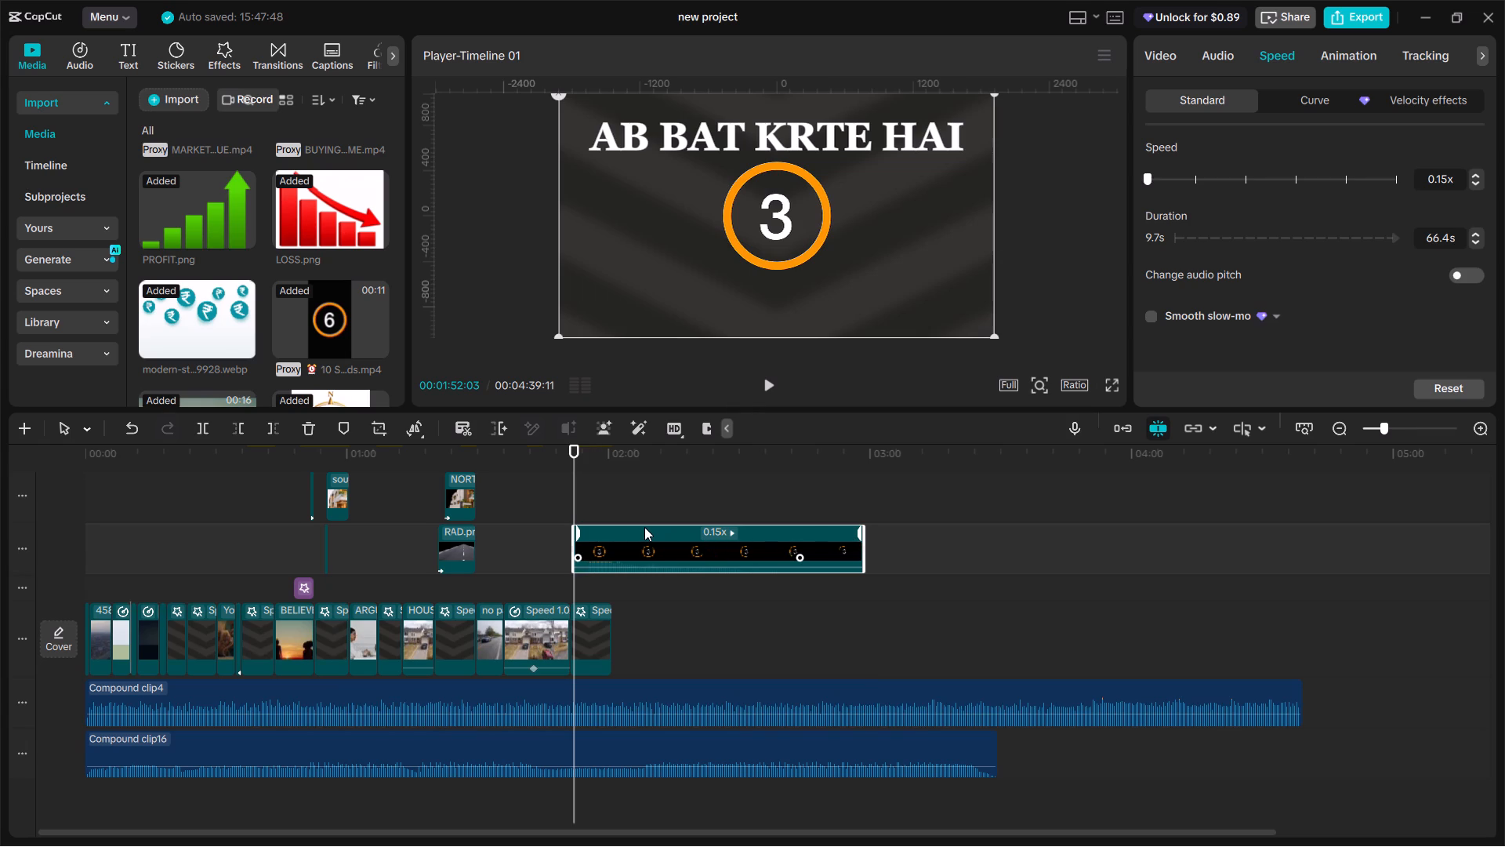
{"action": "scroll", "coordinate": [591, 538], "scroll_direction": "up", "scroll_amount": 20, "text": "ctrl"}
{"action": "scroll", "coordinate": [591, 538], "scroll_direction": "up", "scroll_amount": 7, "text": "ctrl"}
{"action": "left_click", "coordinate": [575, 512]}
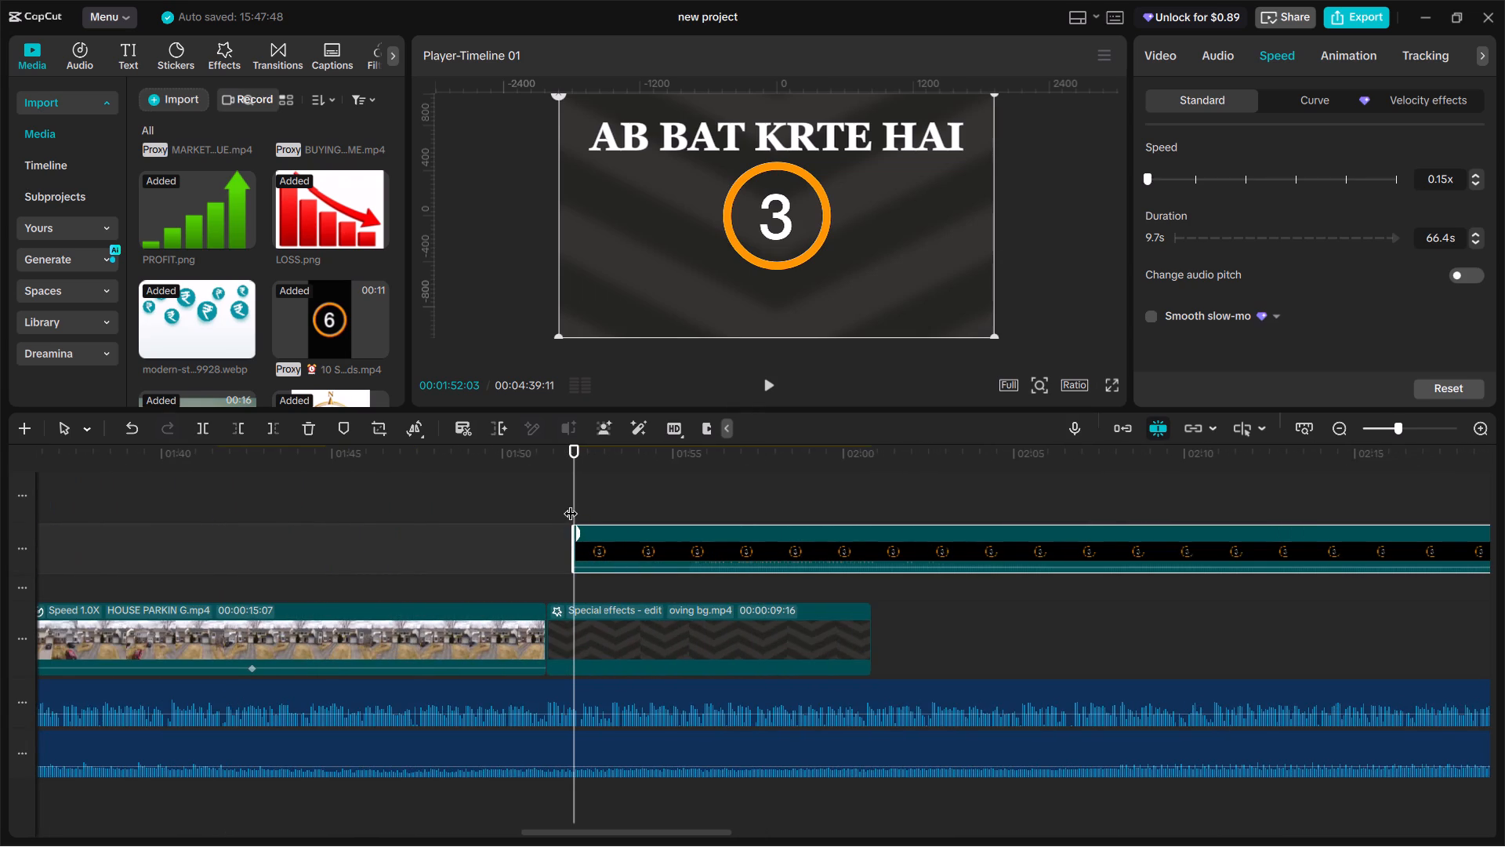
{"action": "left_click", "coordinate": [571, 502]}
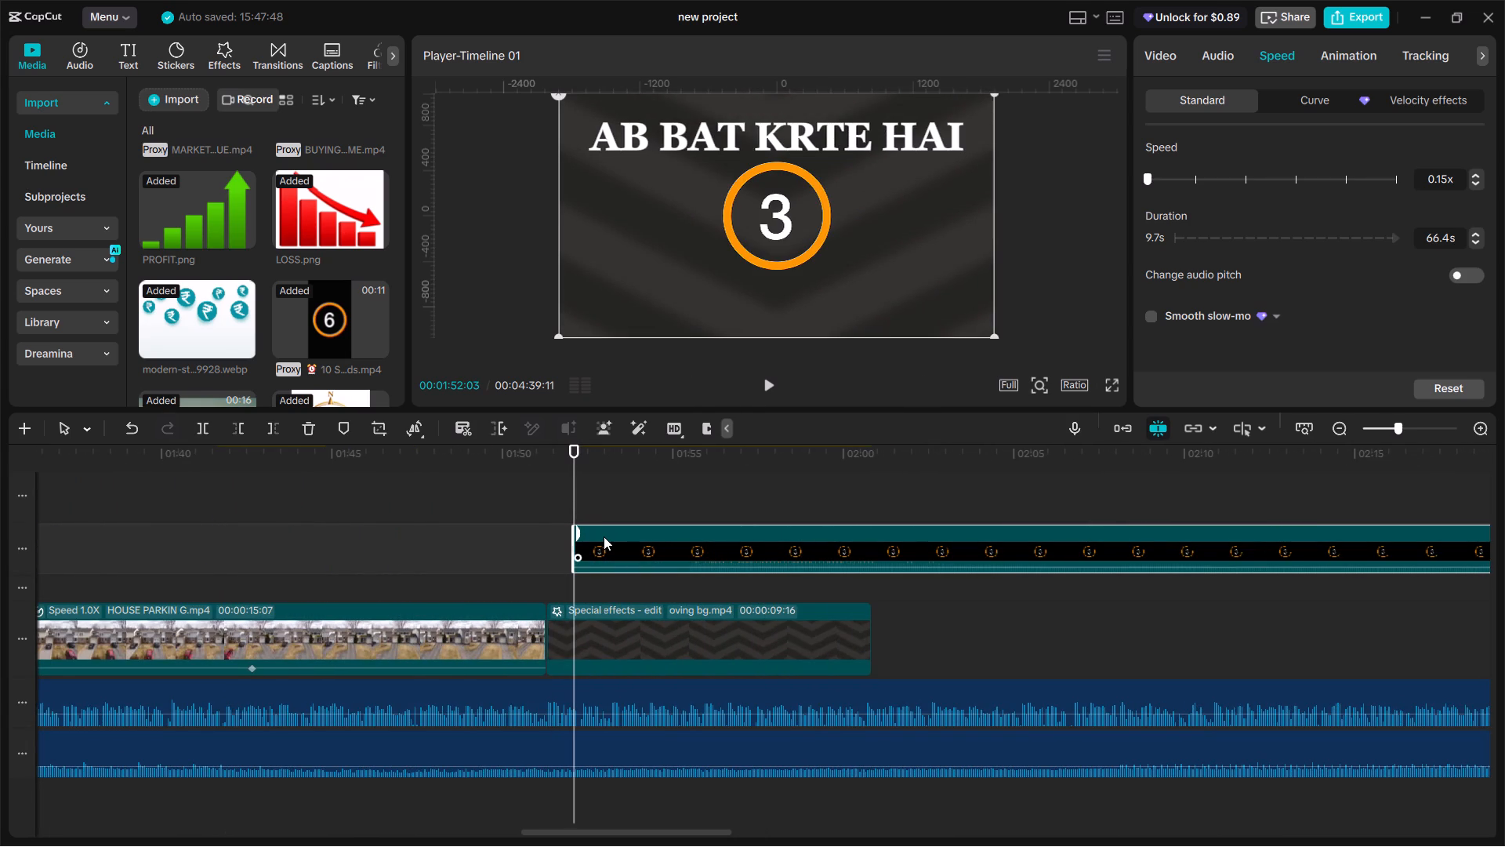
{"action": "left_click", "coordinate": [604, 536]}
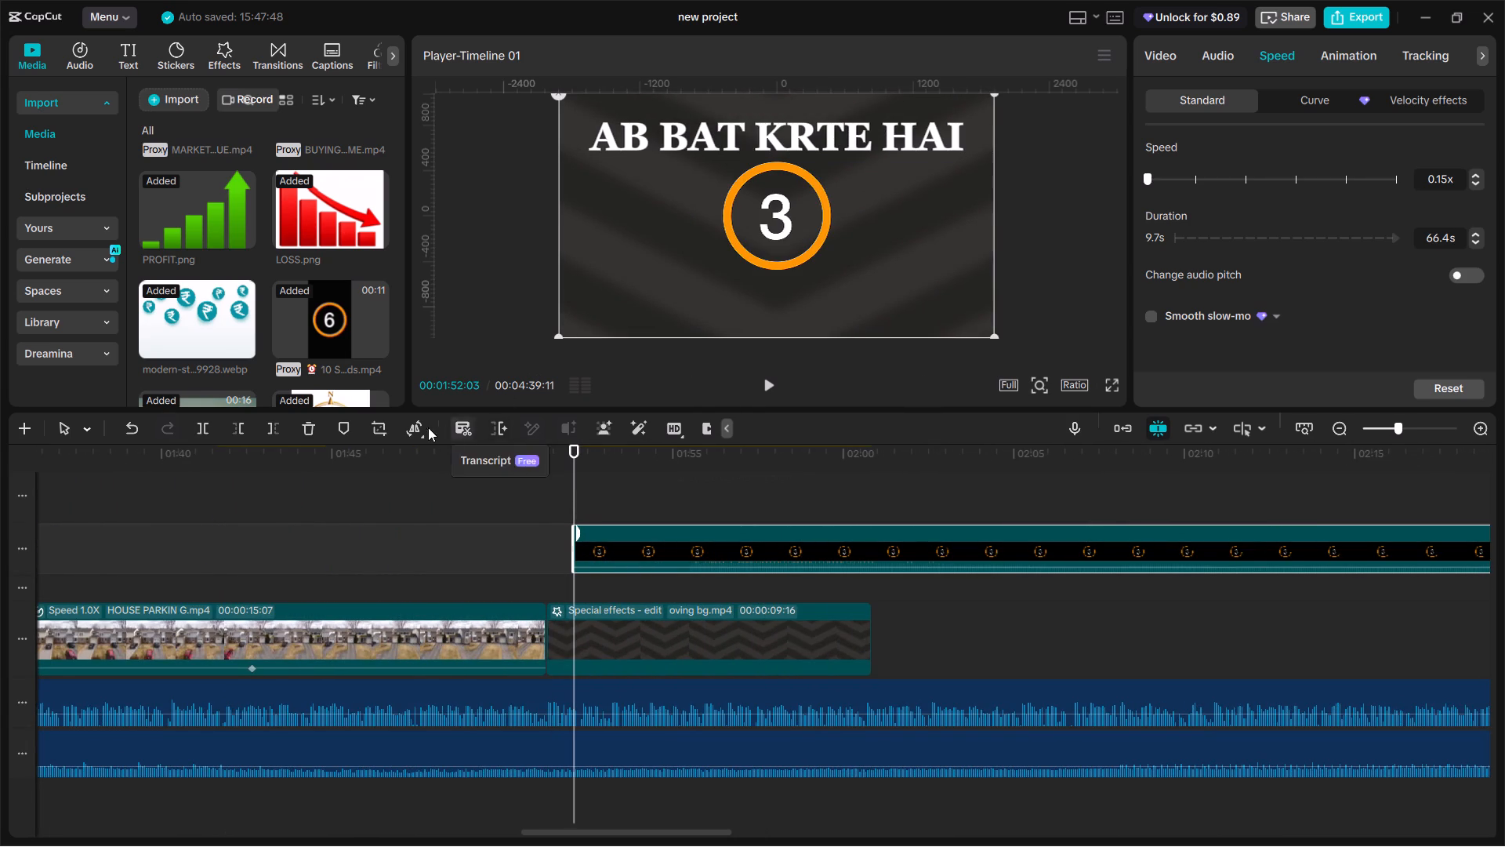
{"action": "left_click", "coordinate": [441, 471]}
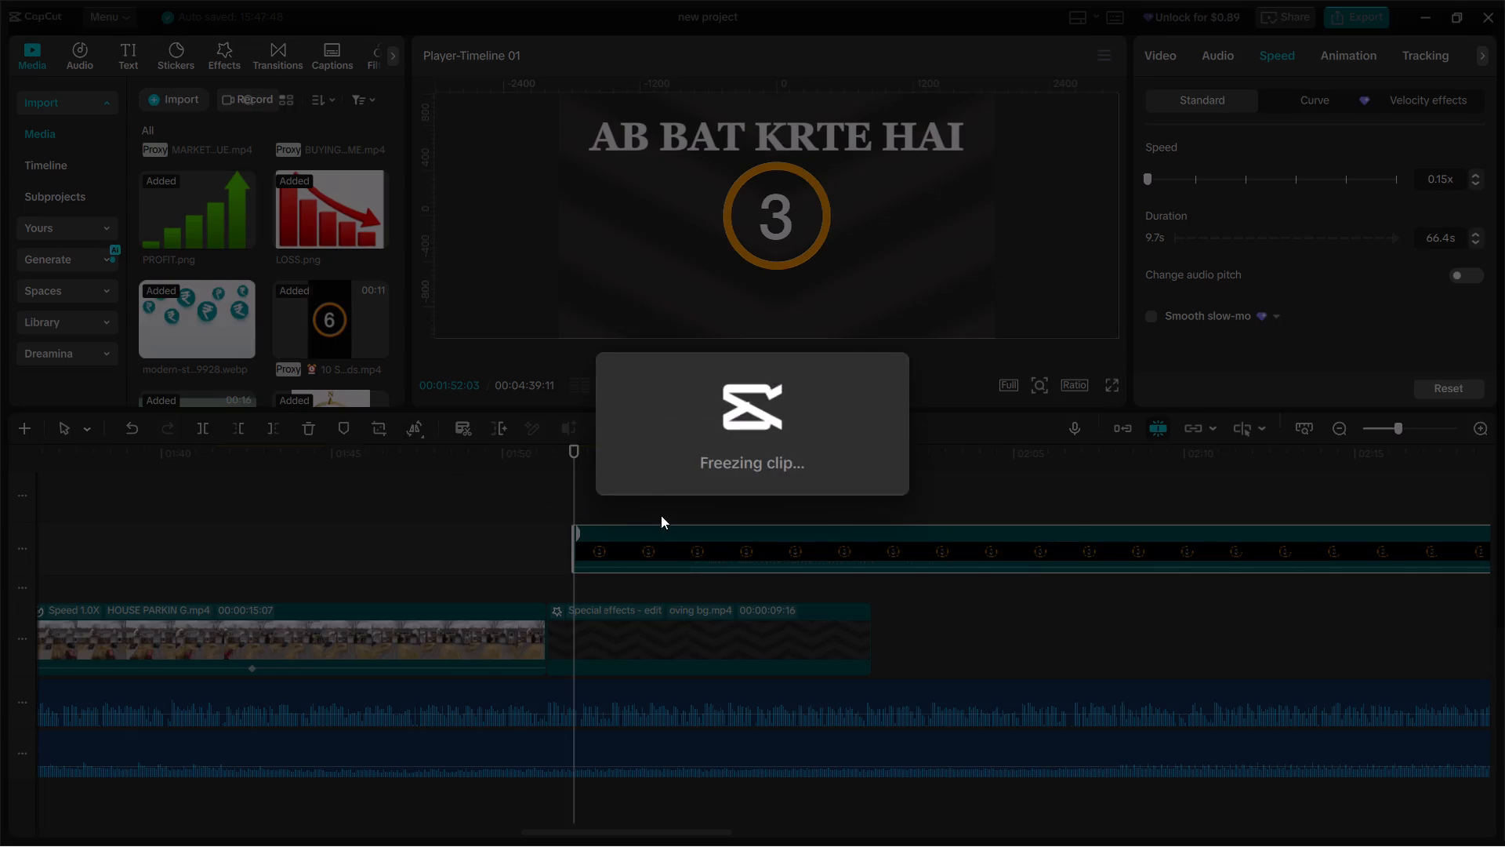
Move the slowed compound clip much further along the timeline, away from the number 3 freeze frame.
{"action": "scroll", "coordinate": [772, 510], "scroll_direction": "down", "scroll_amount": 15, "text": "ctrl"}
{"action": "left_click_drag", "start_coordinate": [685, 540], "coordinate": [811, 540]}
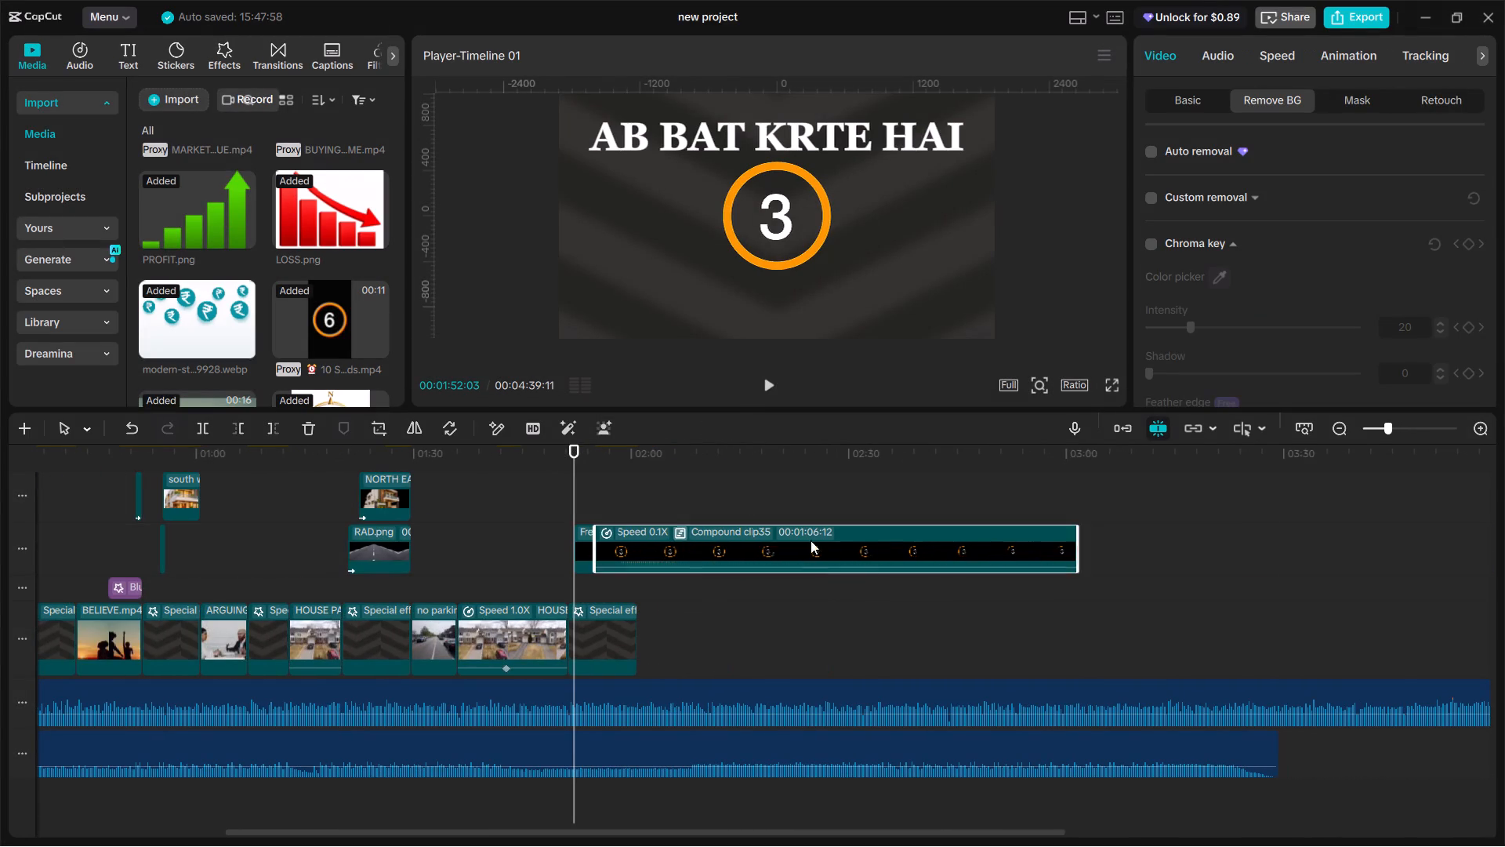
{"action": "left_click_drag", "start_coordinate": [811, 540], "coordinate": [992, 540]}
{"action": "scroll", "coordinate": [621, 535], "scroll_direction": "down", "scroll_amount": 2, "text": "ctrl"}
{"action": "scroll", "coordinate": [597, 531], "scroll_direction": "up", "scroll_amount": 15, "text": "ctrl"}
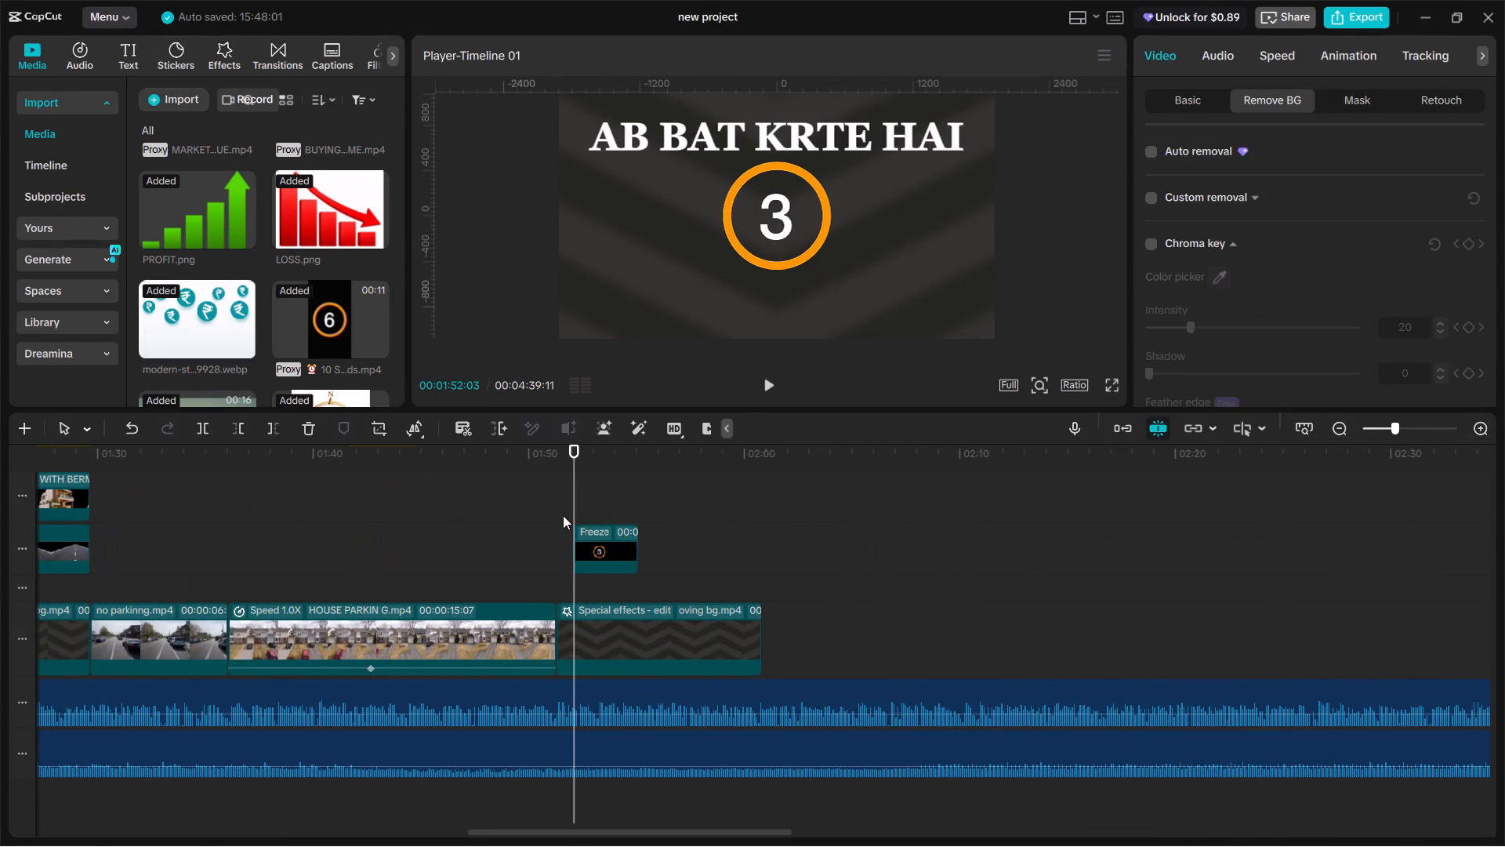
Move the number 3 freeze frame slightly lower beneath the AB BAT KRTE HAI title, horizontally centred, at a Y position of about -95.
{"action": "double_click", "coordinate": [563, 514]}
{"action": "key", "text": "space"}
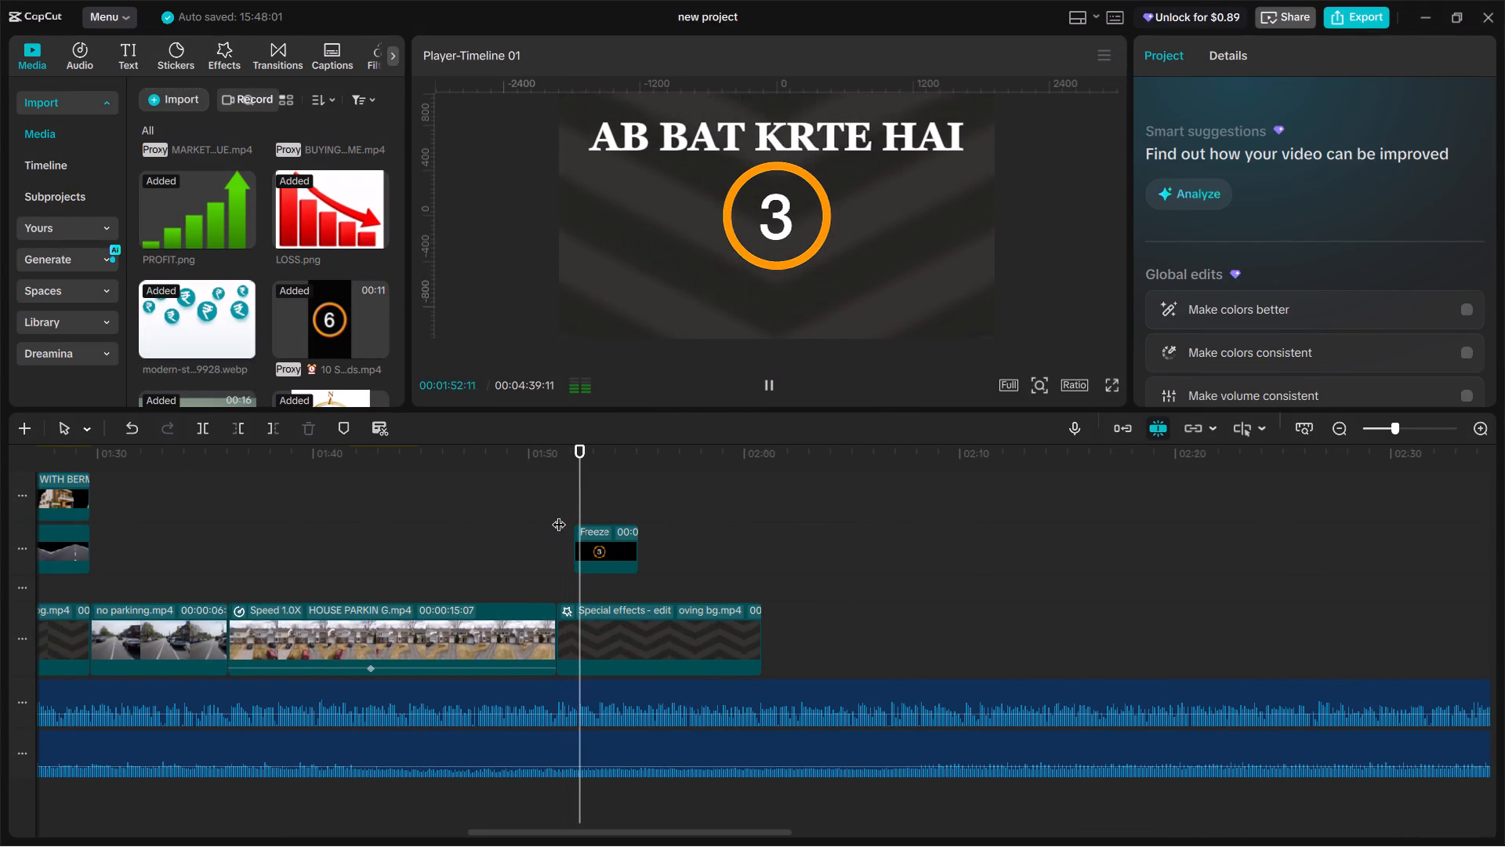
{"action": "key", "text": "space"}
{"action": "key", "text": "space"}
{"action": "left_click", "coordinate": [578, 505]}
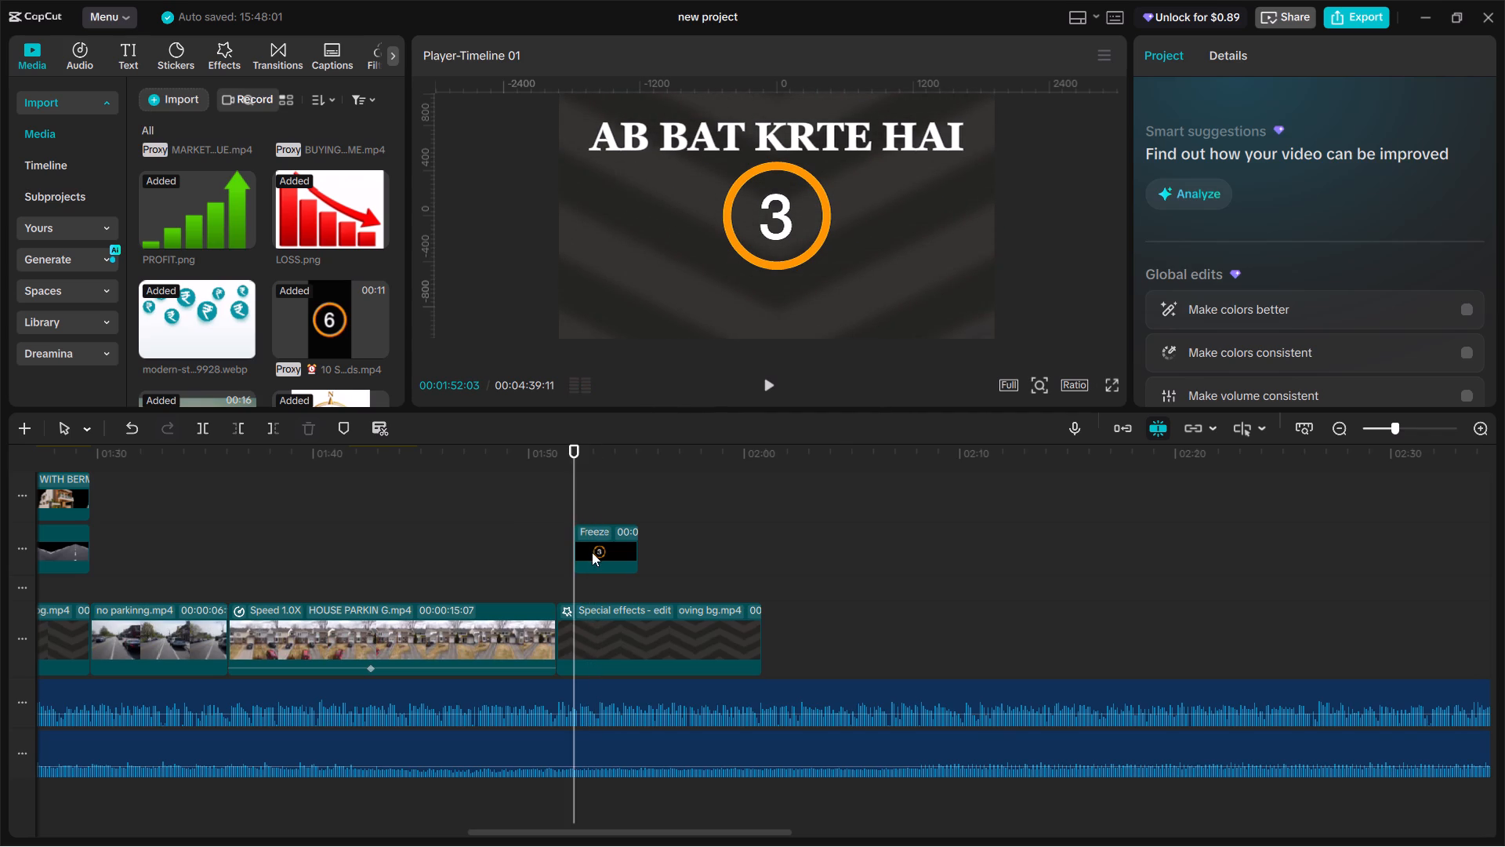
{"action": "left_click", "coordinate": [592, 552]}
{"action": "left_click_drag", "start_coordinate": [772, 248], "coordinate": [776, 271]}
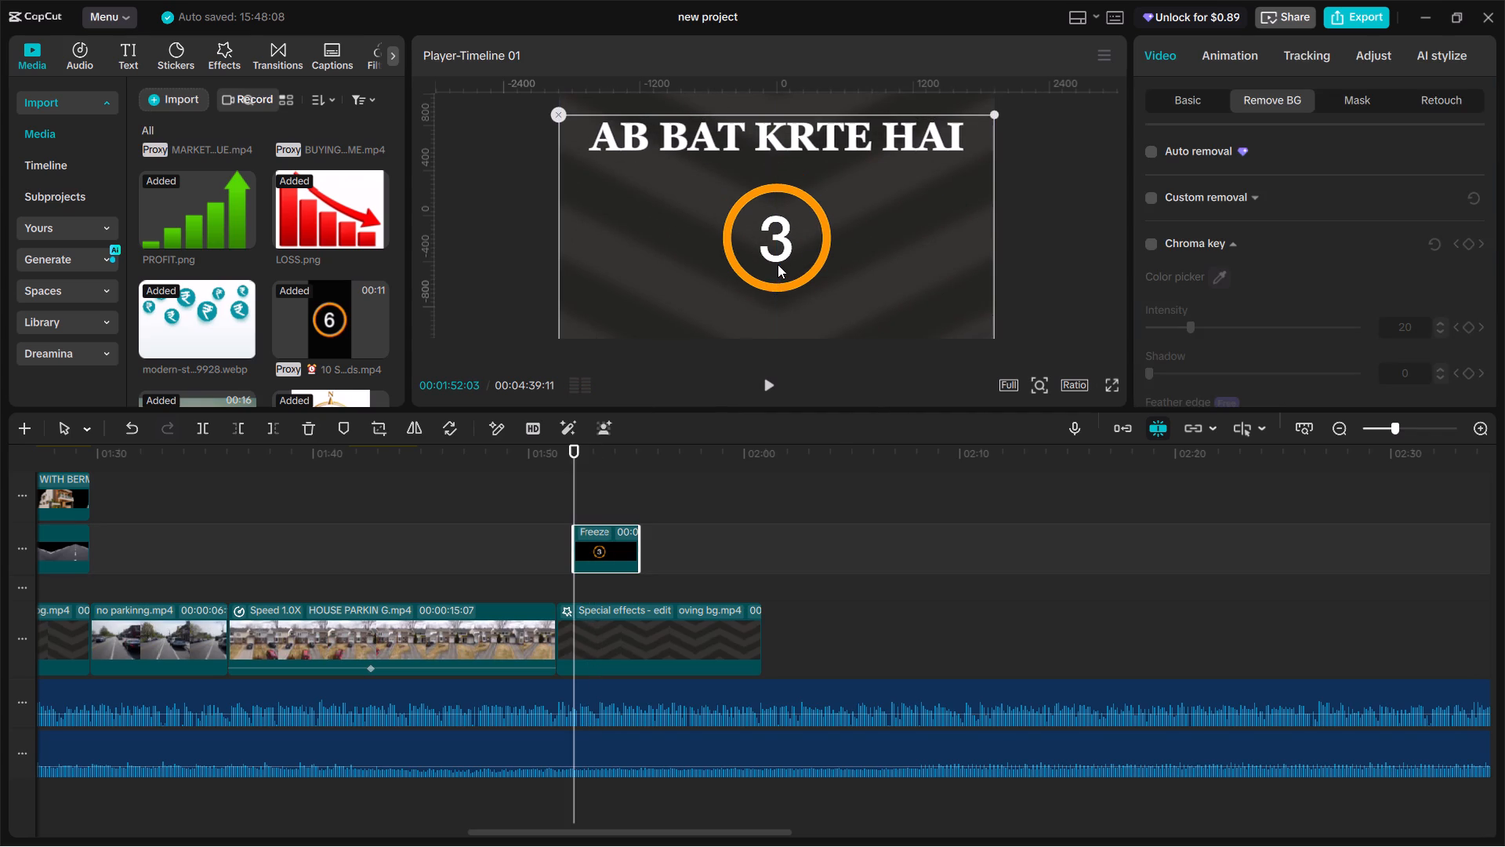
{"action": "left_click_drag", "start_coordinate": [778, 264], "coordinate": [778, 253]}
{"action": "left_click_drag", "start_coordinate": [779, 259], "coordinate": [777, 245]}
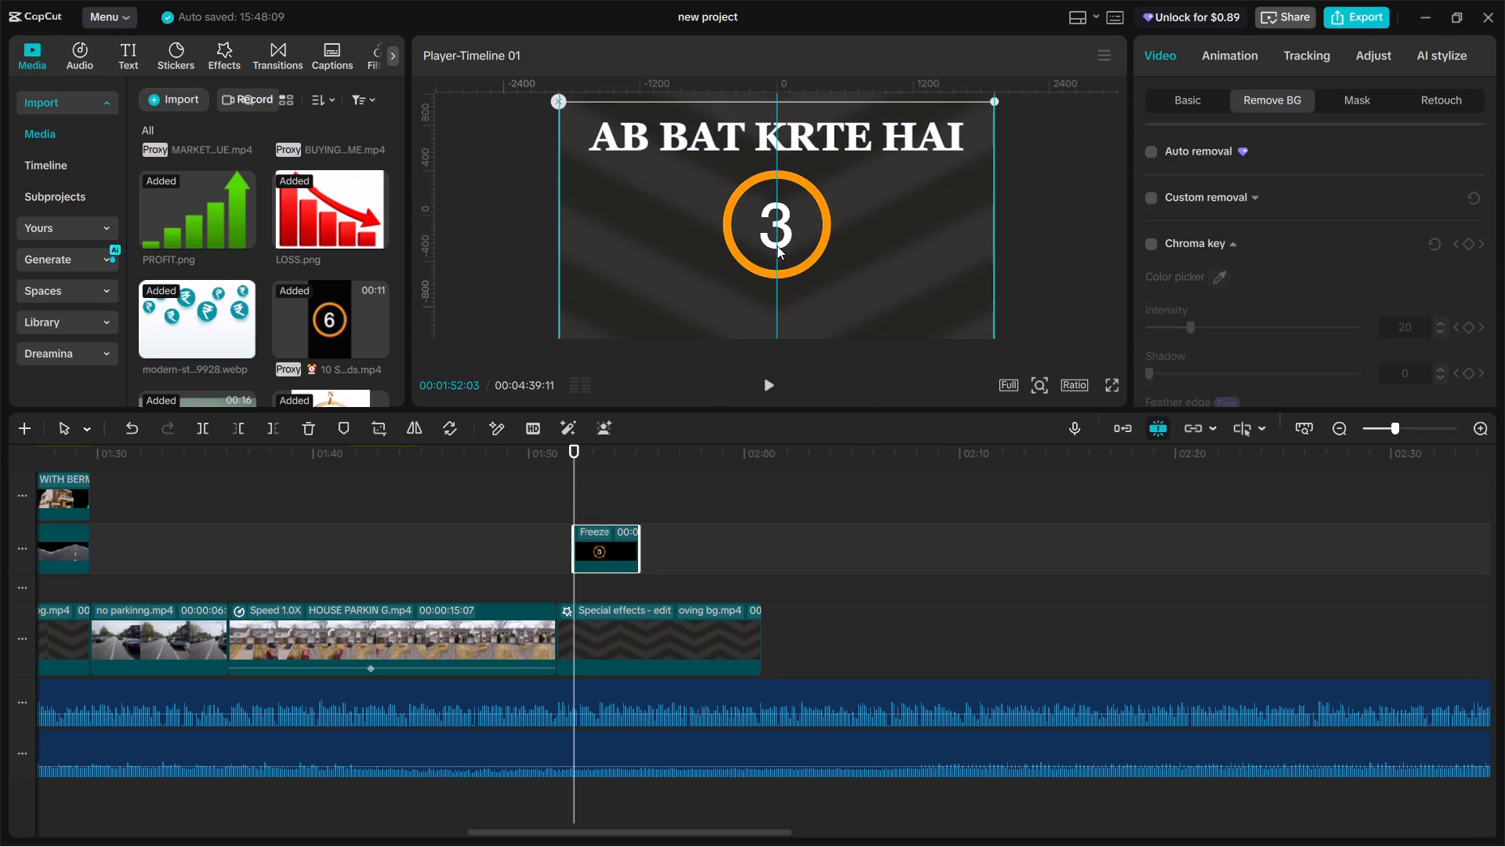
{"action": "left_click_drag", "start_coordinate": [777, 245], "coordinate": [776, 249]}
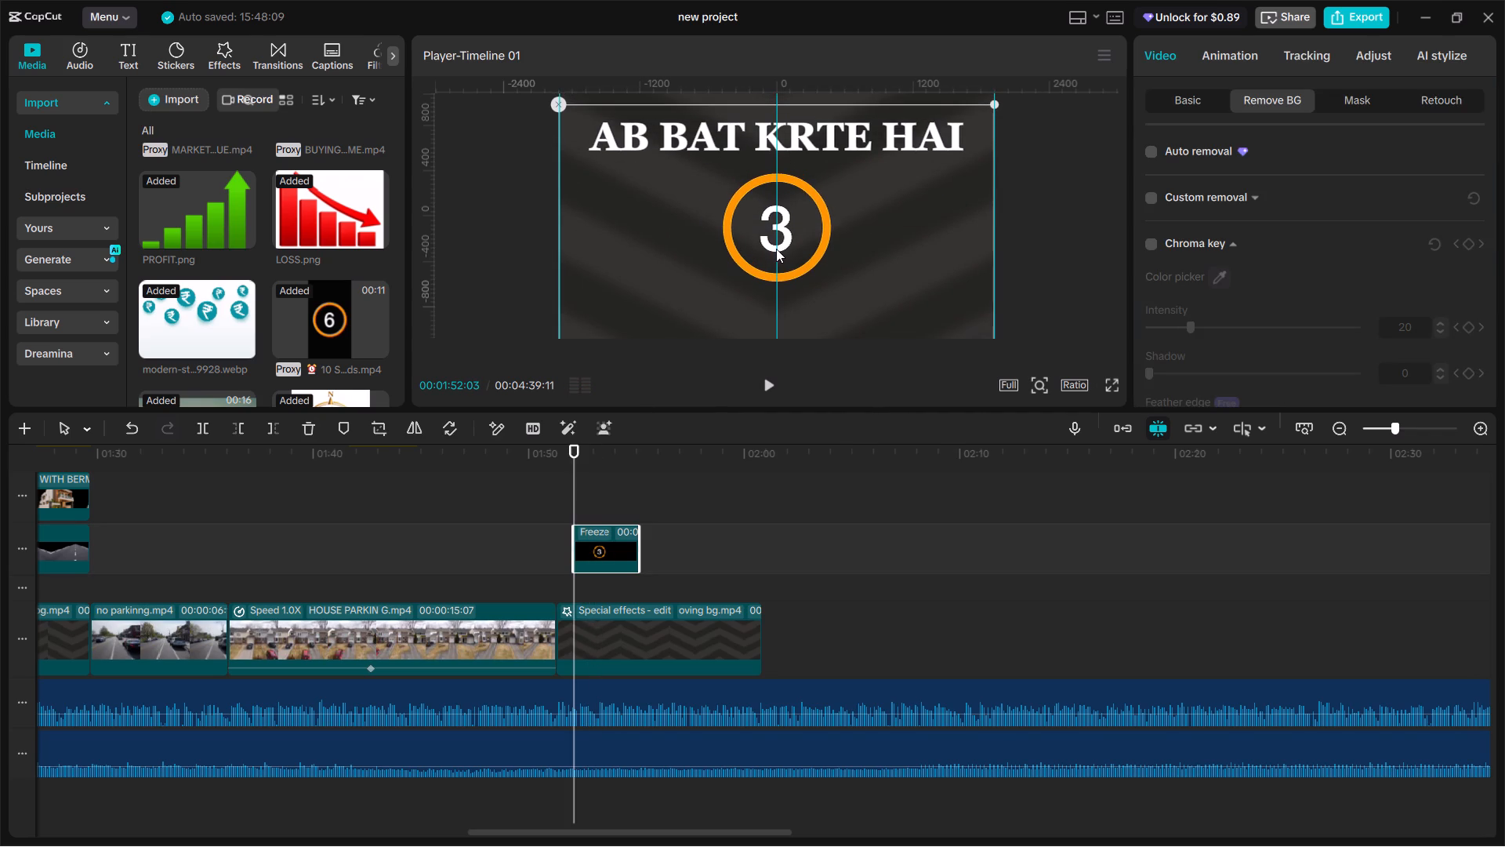
{"action": "left_click_drag", "start_coordinate": [776, 249], "coordinate": [776, 248]}
Apply the Zoom 1 entrance animation to the number 3 freeze frame.
{"action": "left_click", "coordinate": [1191, 98]}
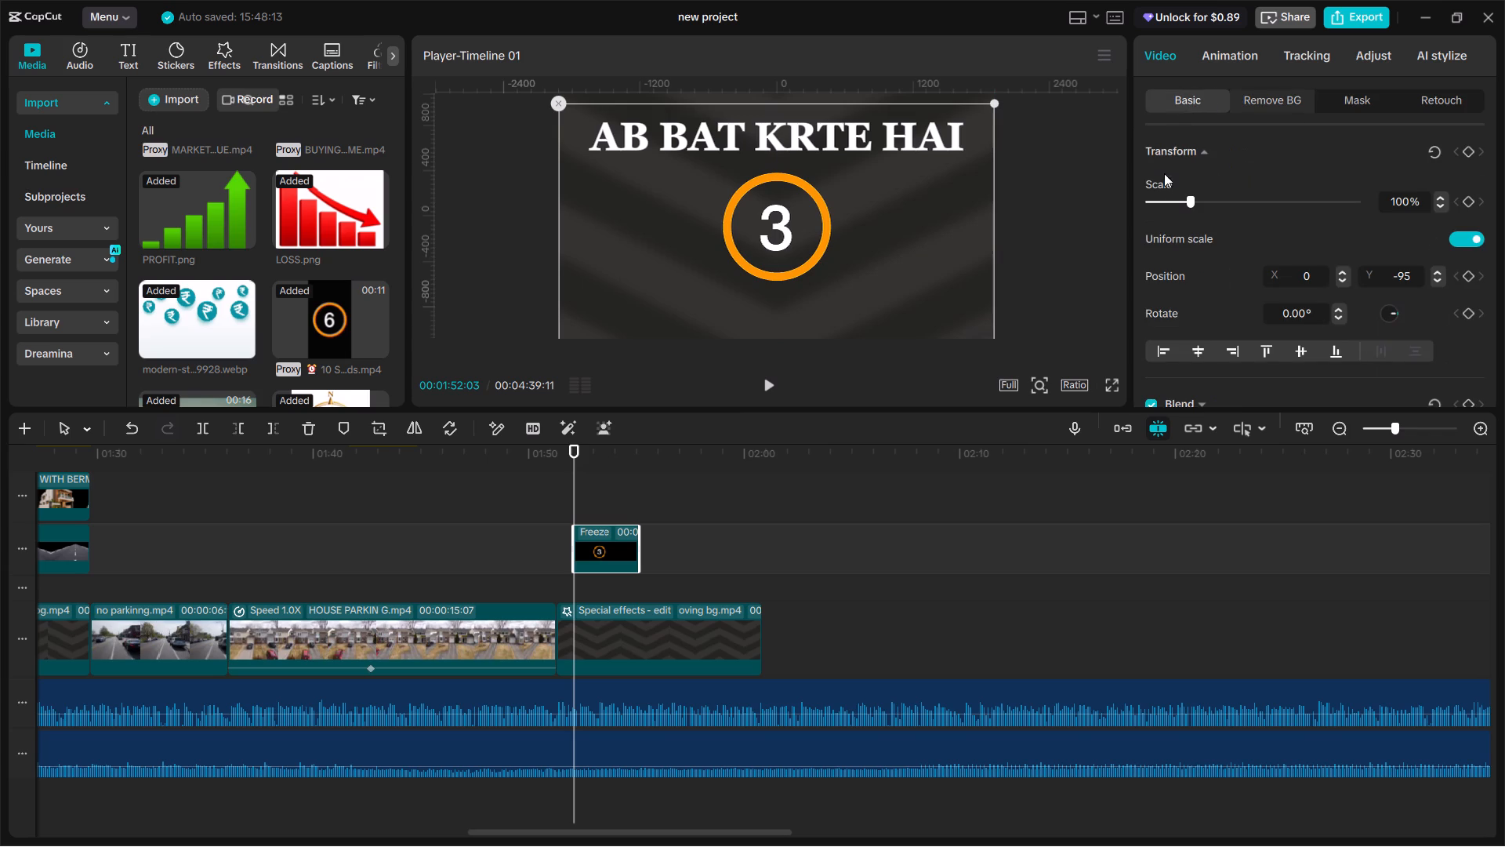
{"action": "left_click", "coordinate": [1224, 63]}
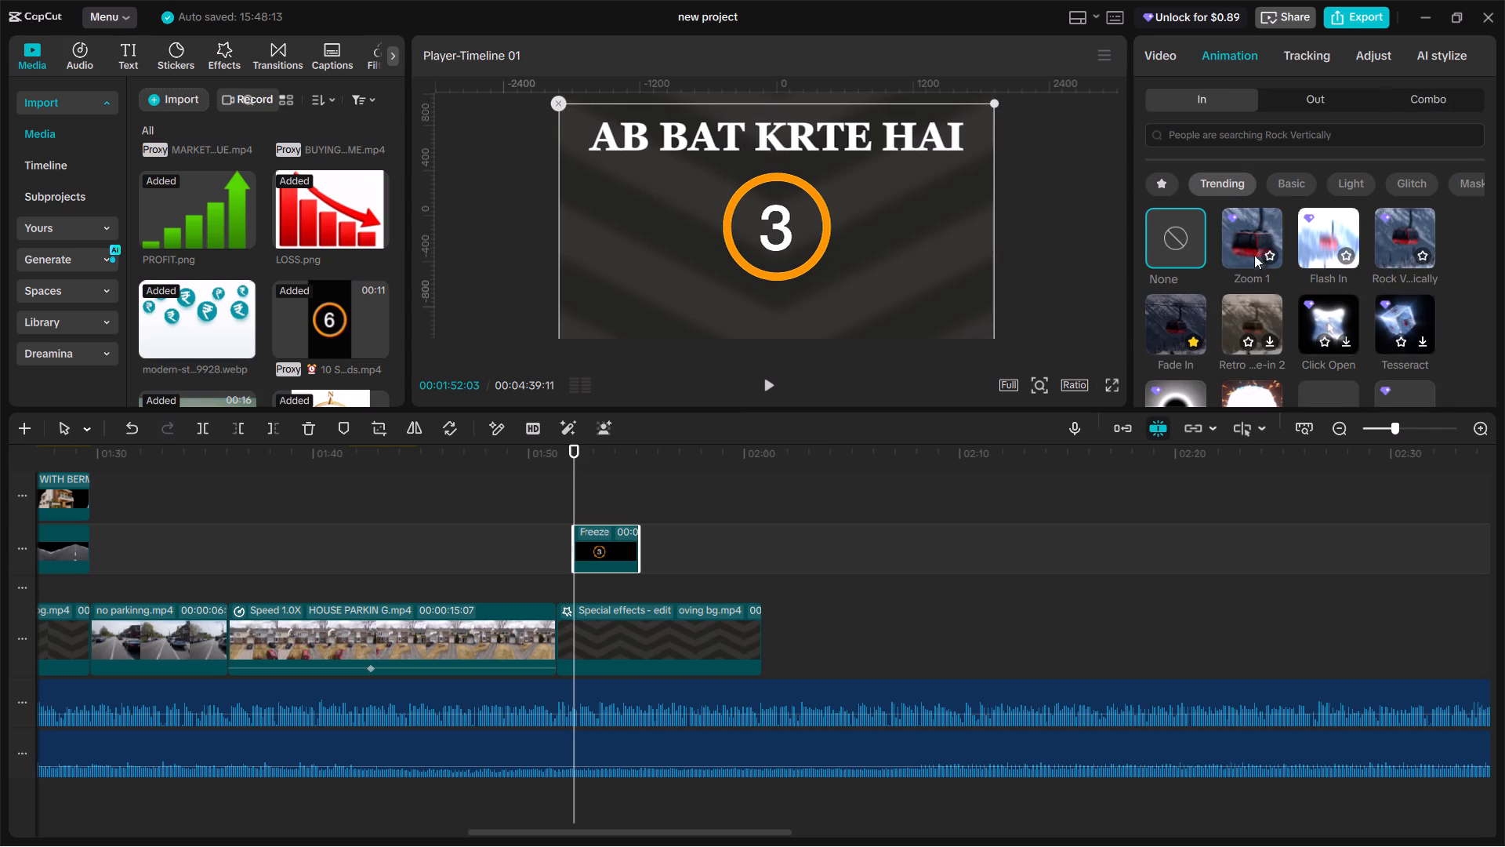
{"action": "left_click", "coordinate": [1249, 247]}
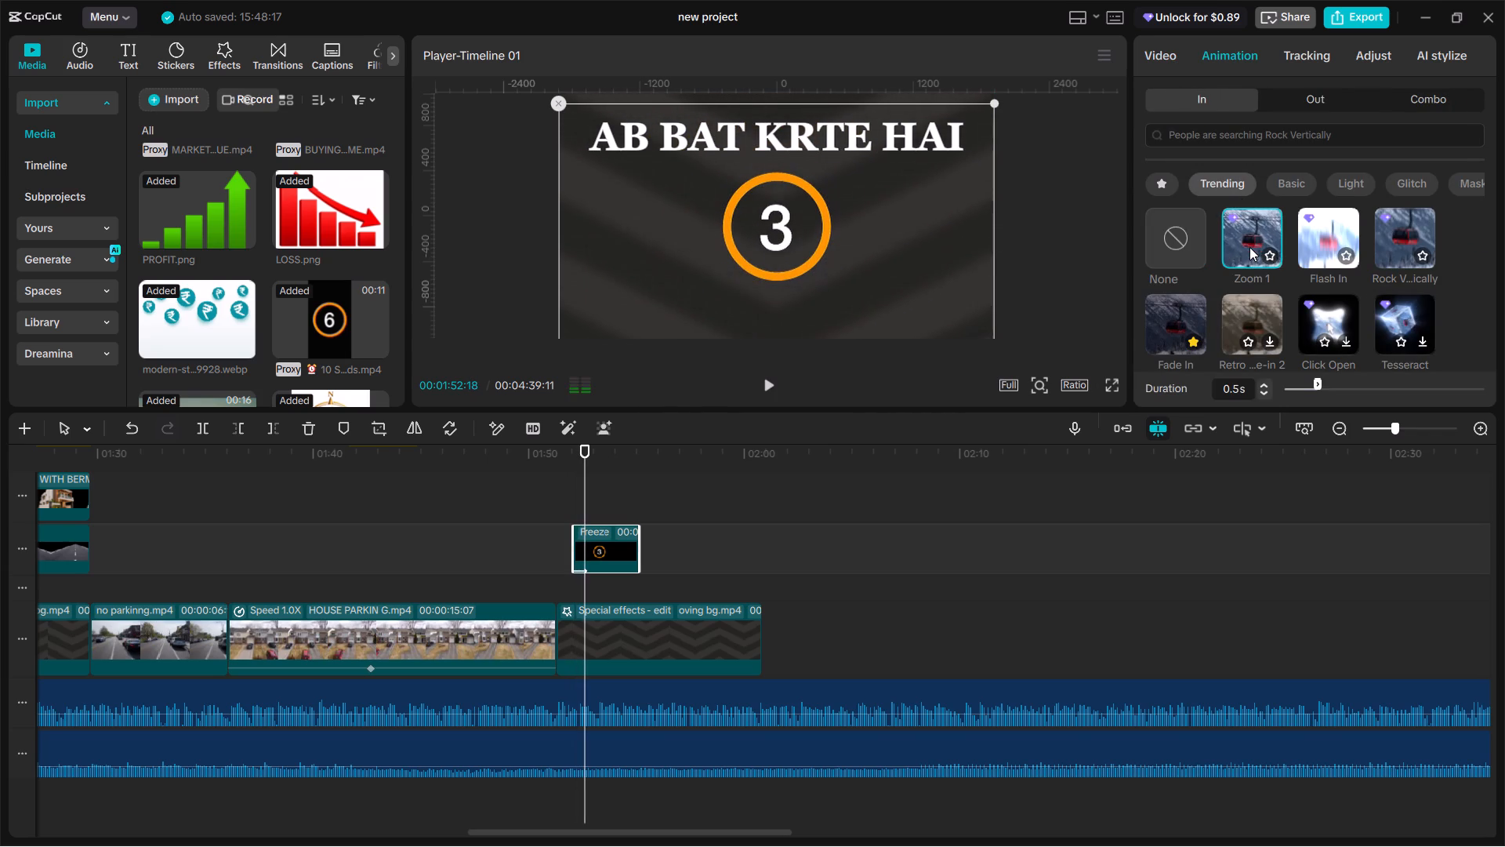
Play back the animated number 3 and title over the moving background repeatedly to judge where the title should end.
{"action": "left_click", "coordinate": [535, 517]}
{"action": "key", "text": "space"}
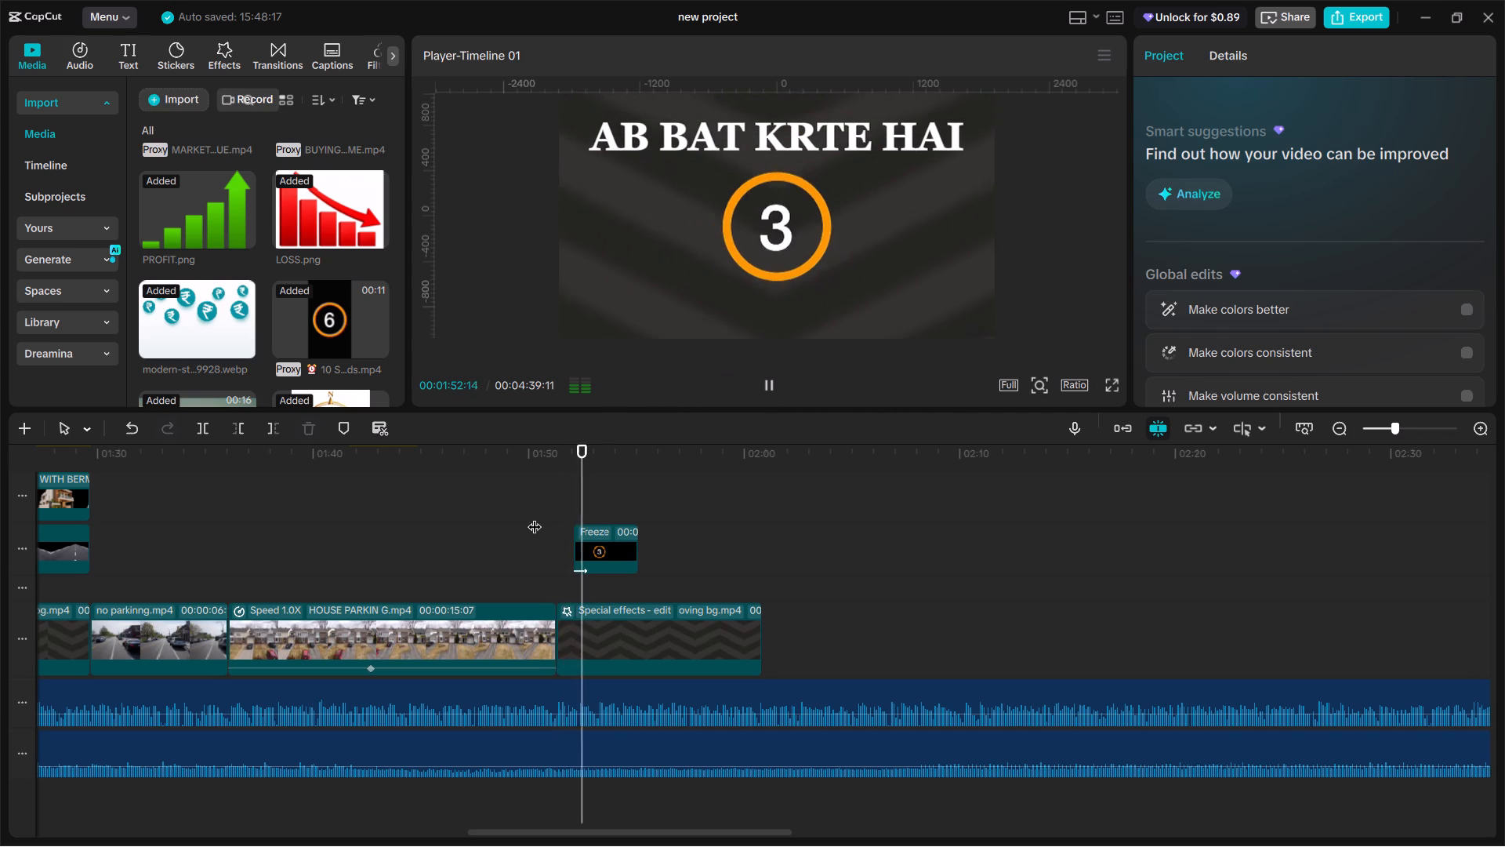
{"action": "key", "text": "space"}
{"action": "key", "text": "space"}
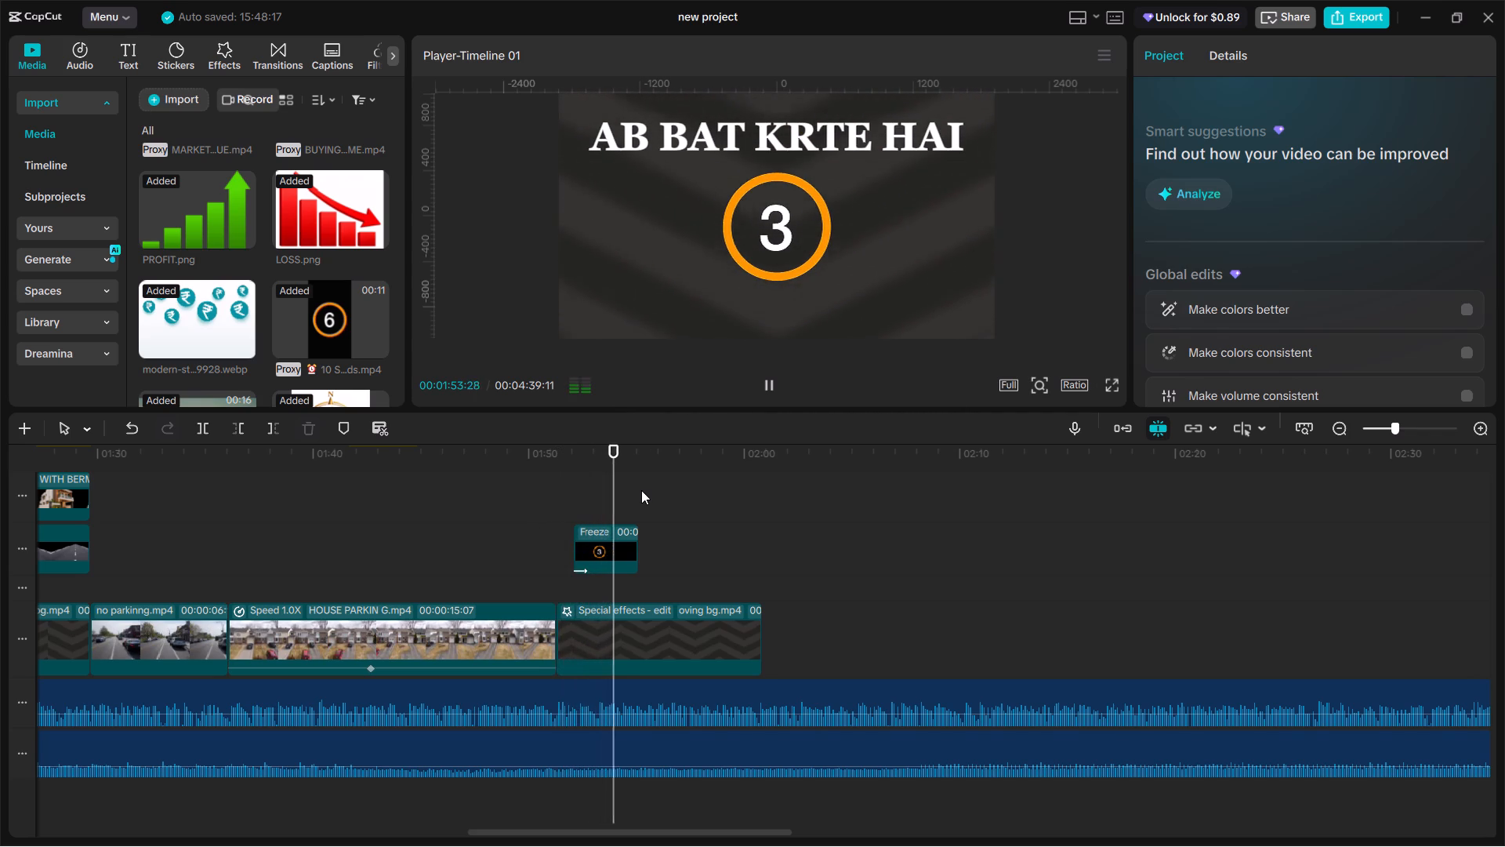
{"action": "key", "text": "space"}
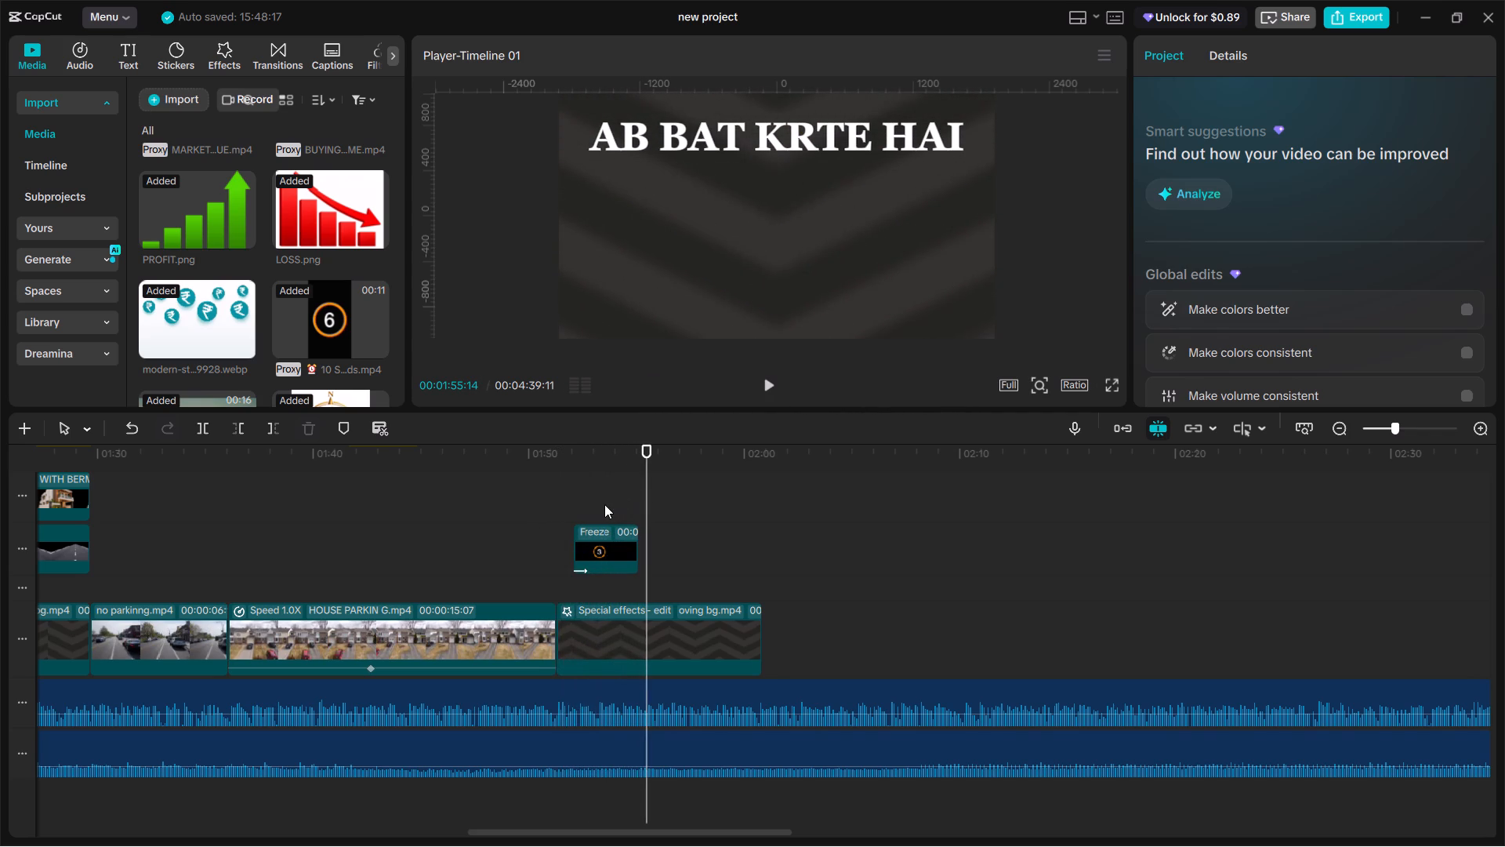
{"action": "left_click", "coordinate": [604, 504]}
{"action": "left_click_drag", "start_coordinate": [600, 487], "coordinate": [589, 482]}
{"action": "key", "text": "space"}
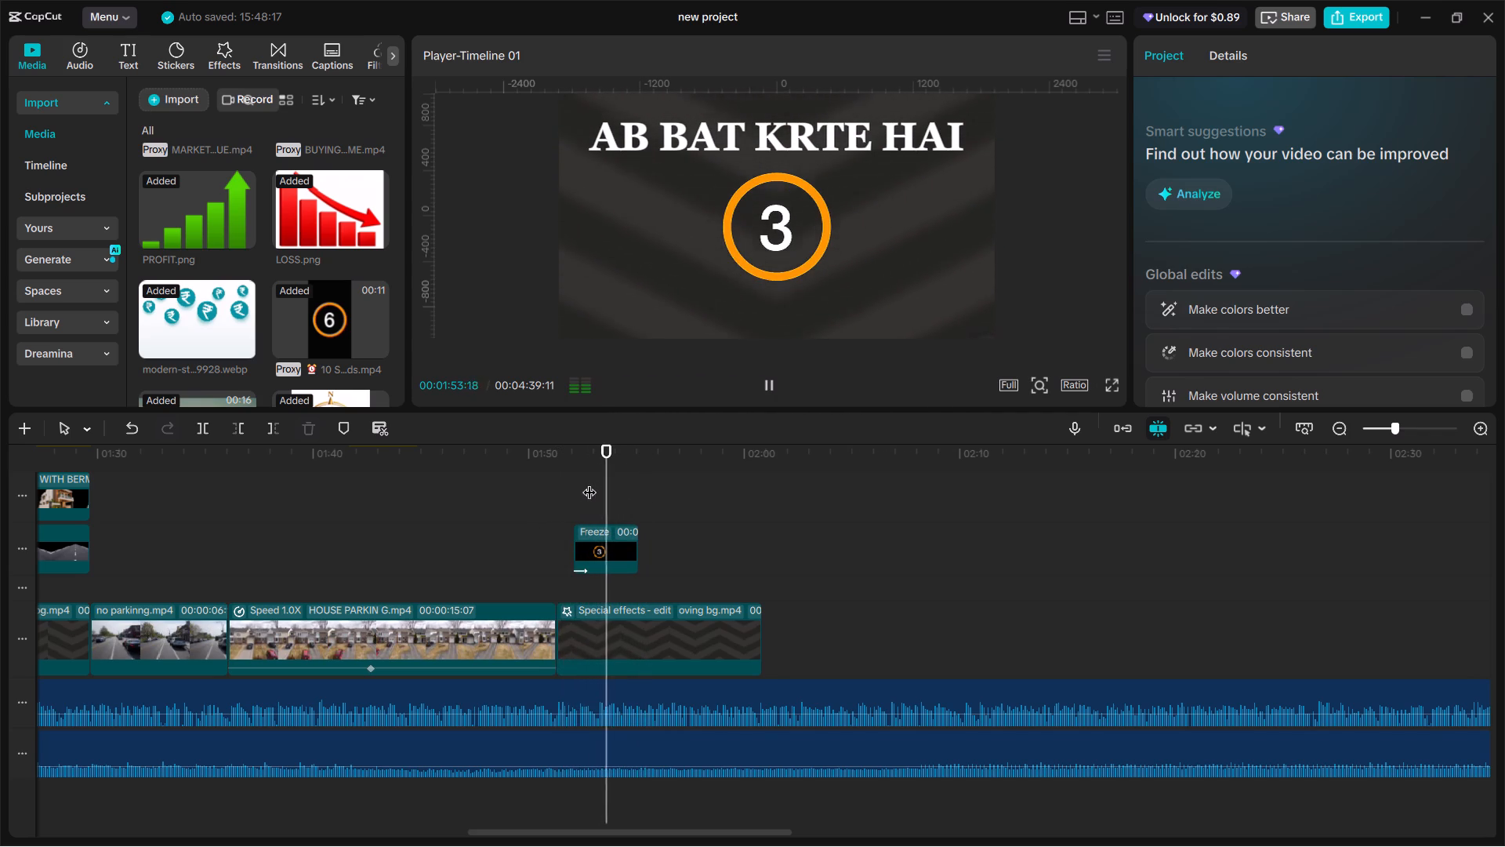
{"action": "key", "text": "space"}
{"action": "left_click", "coordinate": [589, 482]}
{"action": "left_click_drag", "start_coordinate": [589, 482], "coordinate": [597, 488]}
{"action": "key", "text": "space"}
{"action": "left_click", "coordinate": [597, 488]}
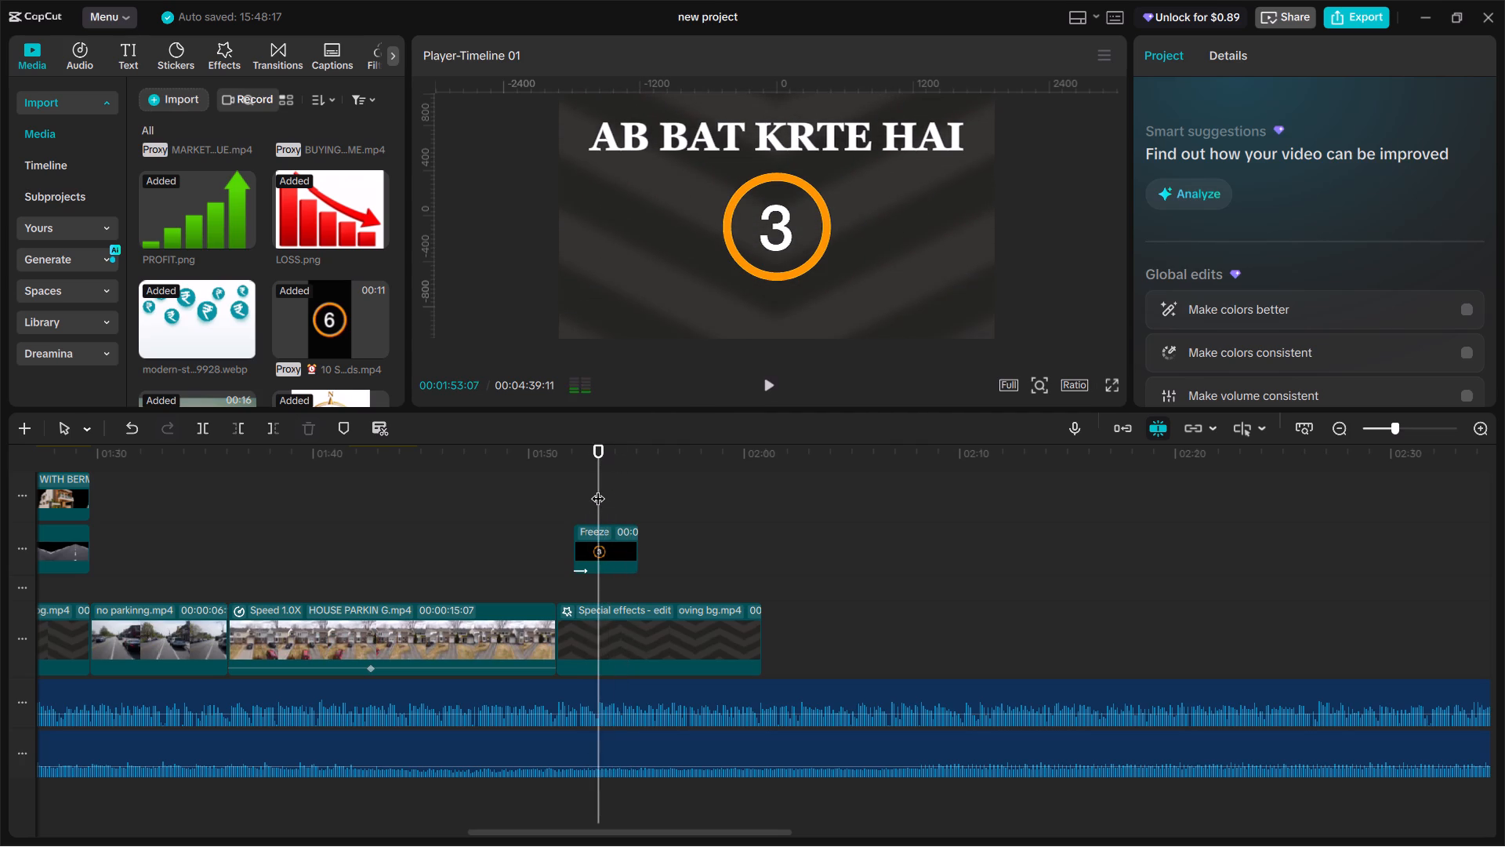
{"action": "key", "text": "space"}
{"action": "left_click", "coordinate": [598, 489]}
{"action": "double_click", "coordinate": [598, 489]}
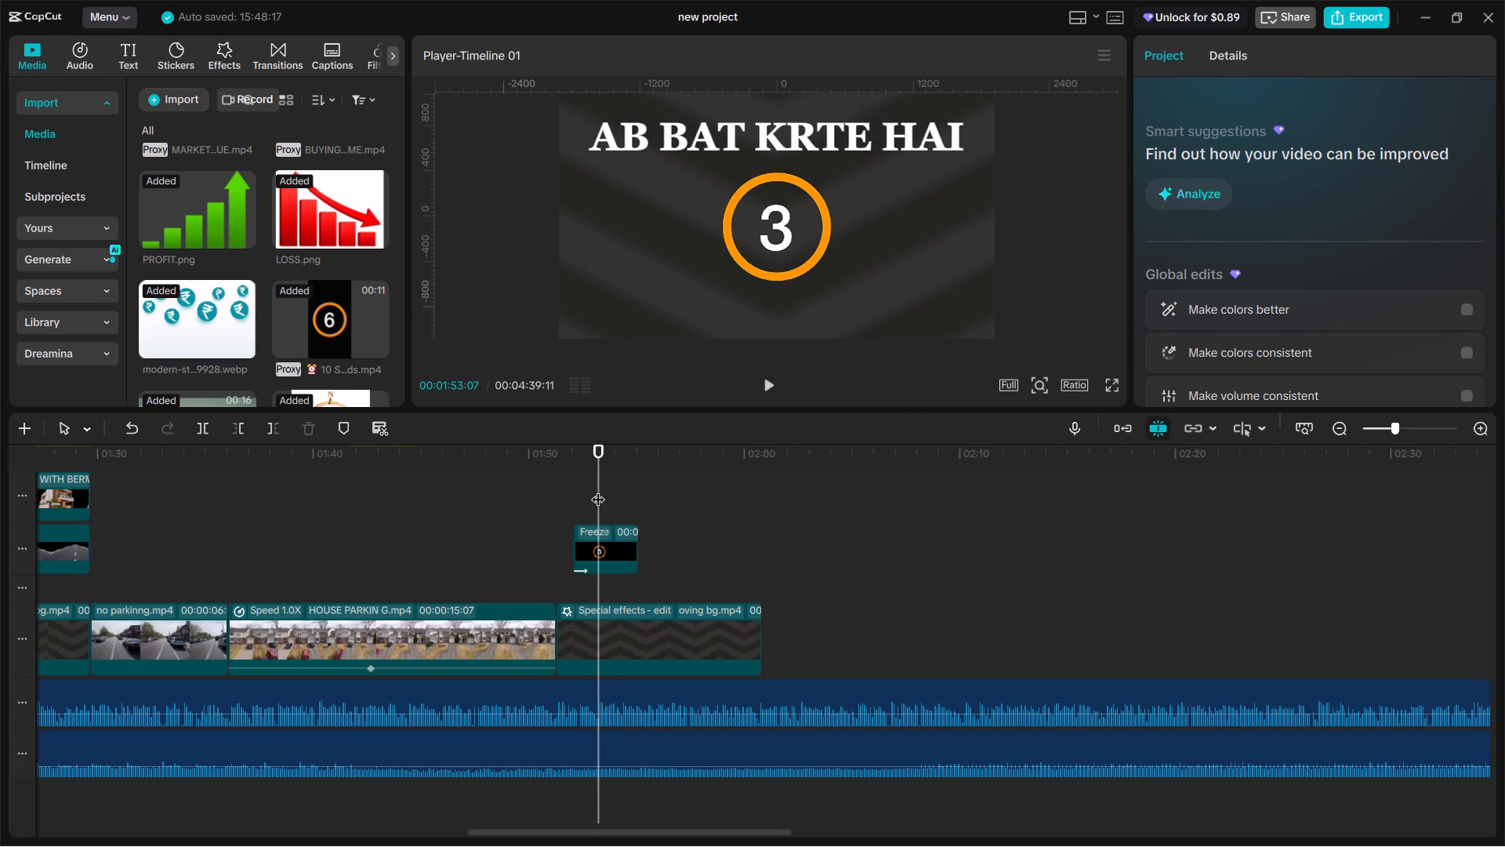
{"action": "left_click", "coordinate": [598, 489]}
Split the AB BAT KRTE HAI compound clip at 00:01:53:05 and delete the part after the cut.
{"action": "scroll", "coordinate": [604, 474], "scroll_direction": "up", "scroll_amount": 7, "text": "ctrl"}
{"action": "scroll", "coordinate": [597, 472], "scroll_direction": "up", "scroll_amount": 15, "text": "ctrl"}
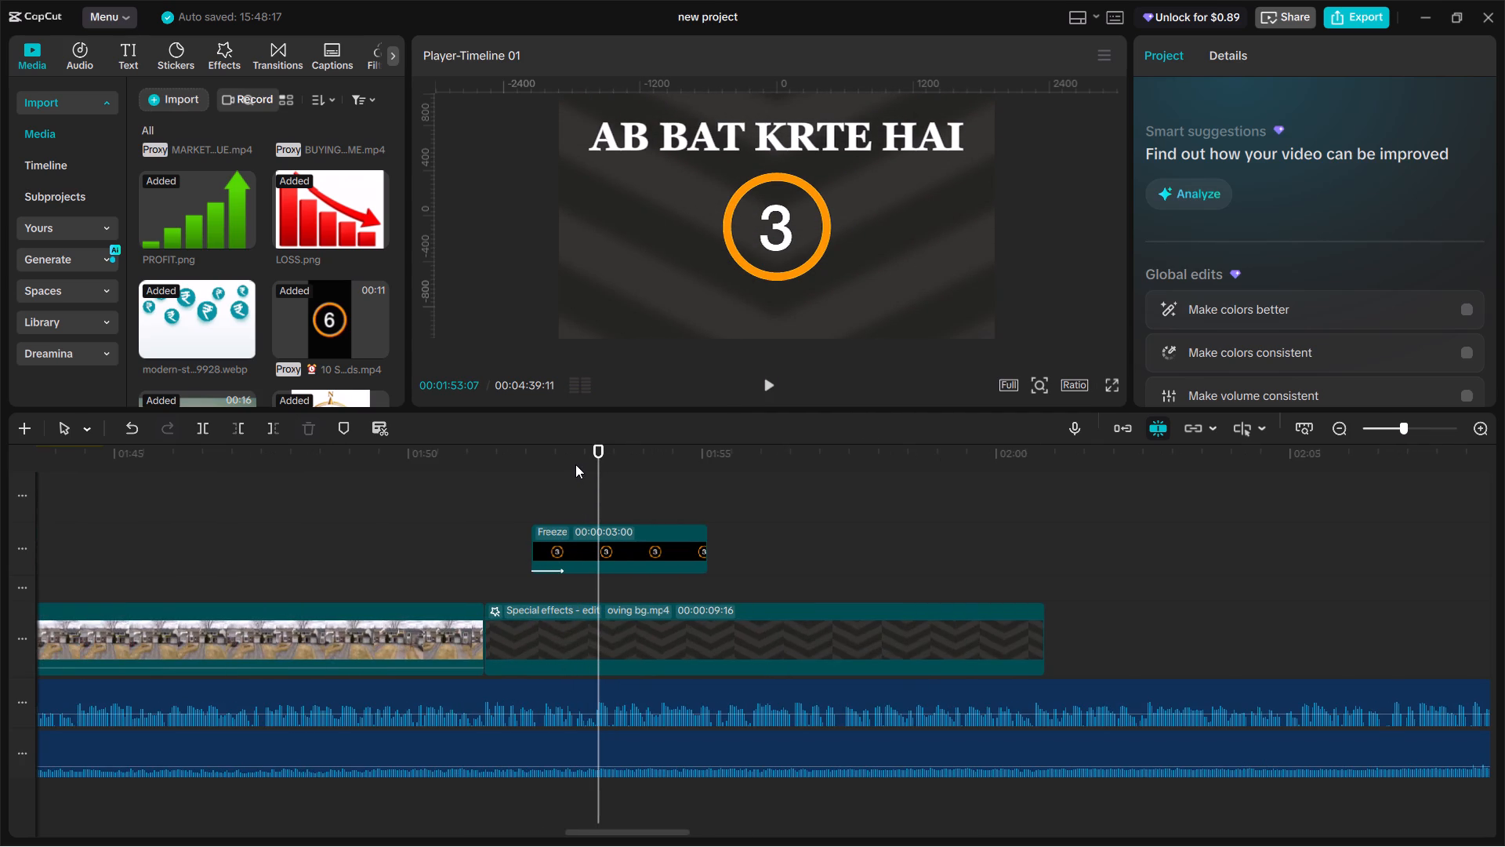
{"action": "scroll", "coordinate": [575, 464], "scroll_direction": "up", "scroll_amount": 7, "text": "ctrl"}
{"action": "double_click", "coordinate": [597, 493]}
{"action": "left_click", "coordinate": [592, 492]}
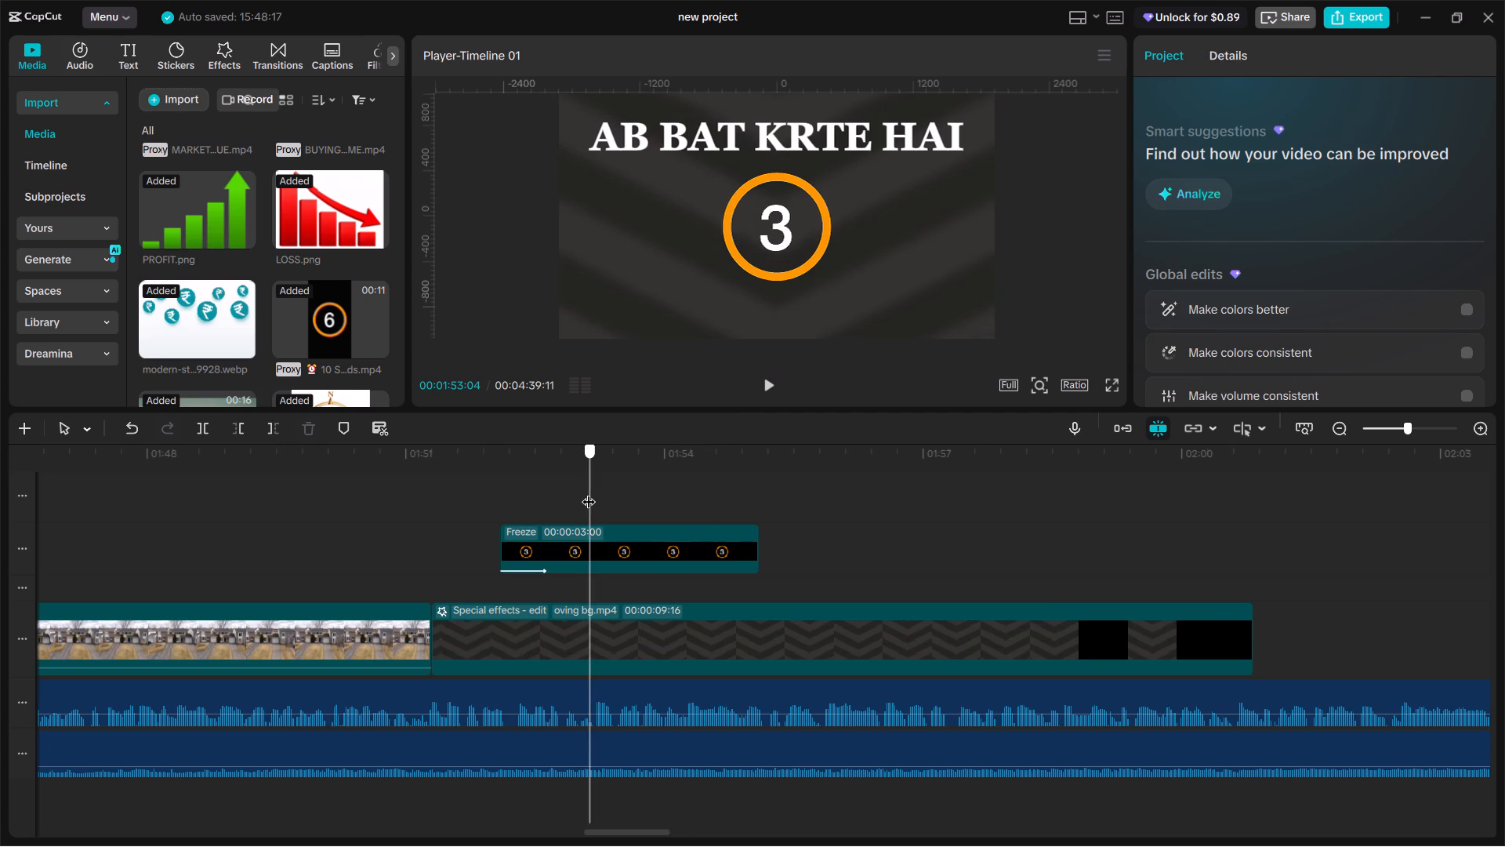
{"action": "key", "text": "space"}
{"action": "left_click", "coordinate": [592, 493]}
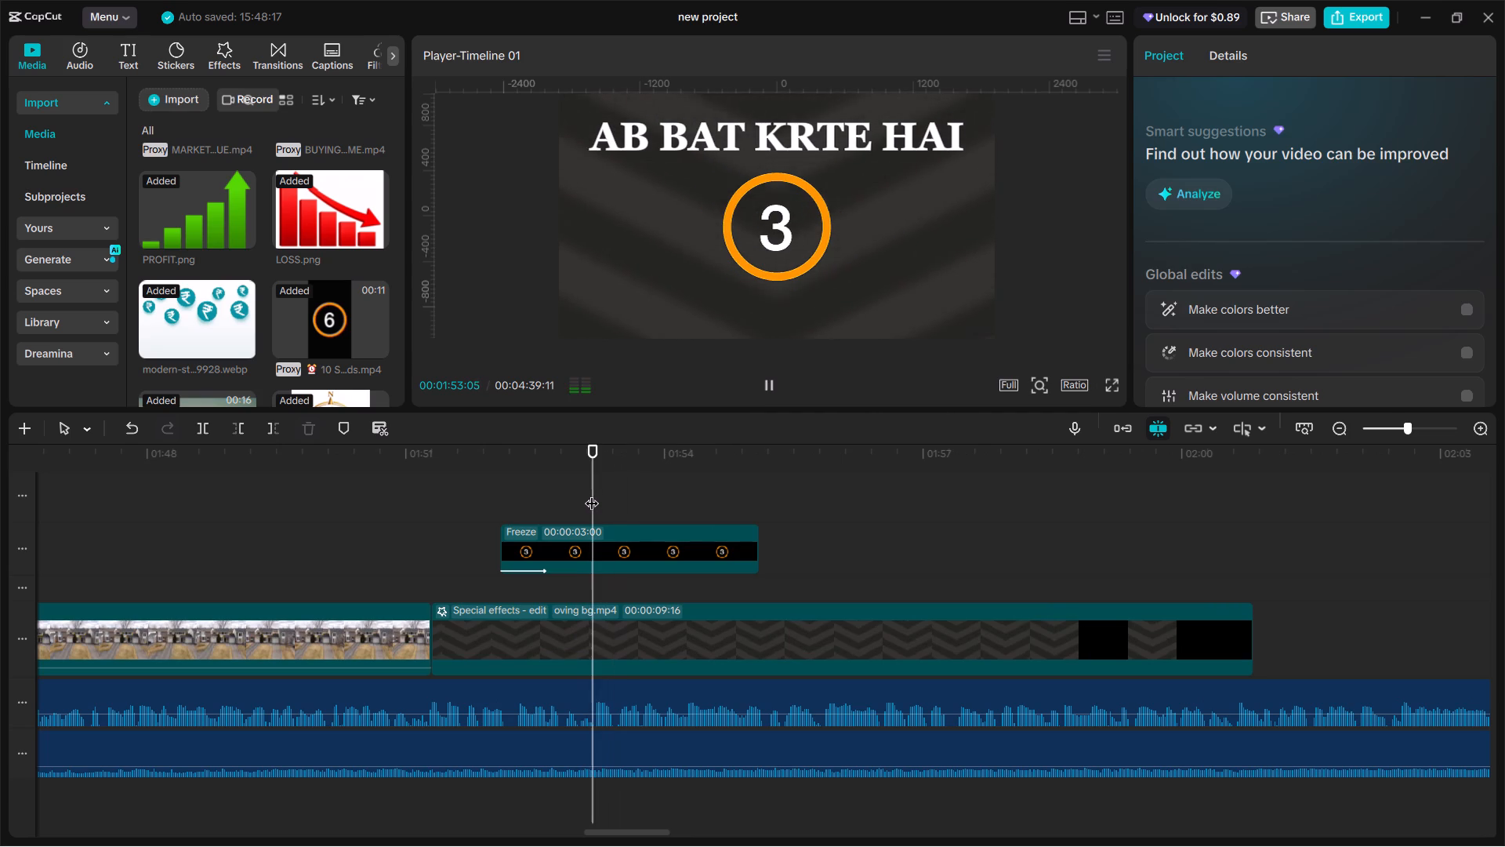
{"action": "scroll", "coordinate": [629, 508], "scroll_direction": "down", "scroll_amount": 6, "text": "ctrl"}
{"action": "scroll", "coordinate": [631, 515], "scroll_direction": "up", "scroll_amount": 10, "text": "ctrl"}
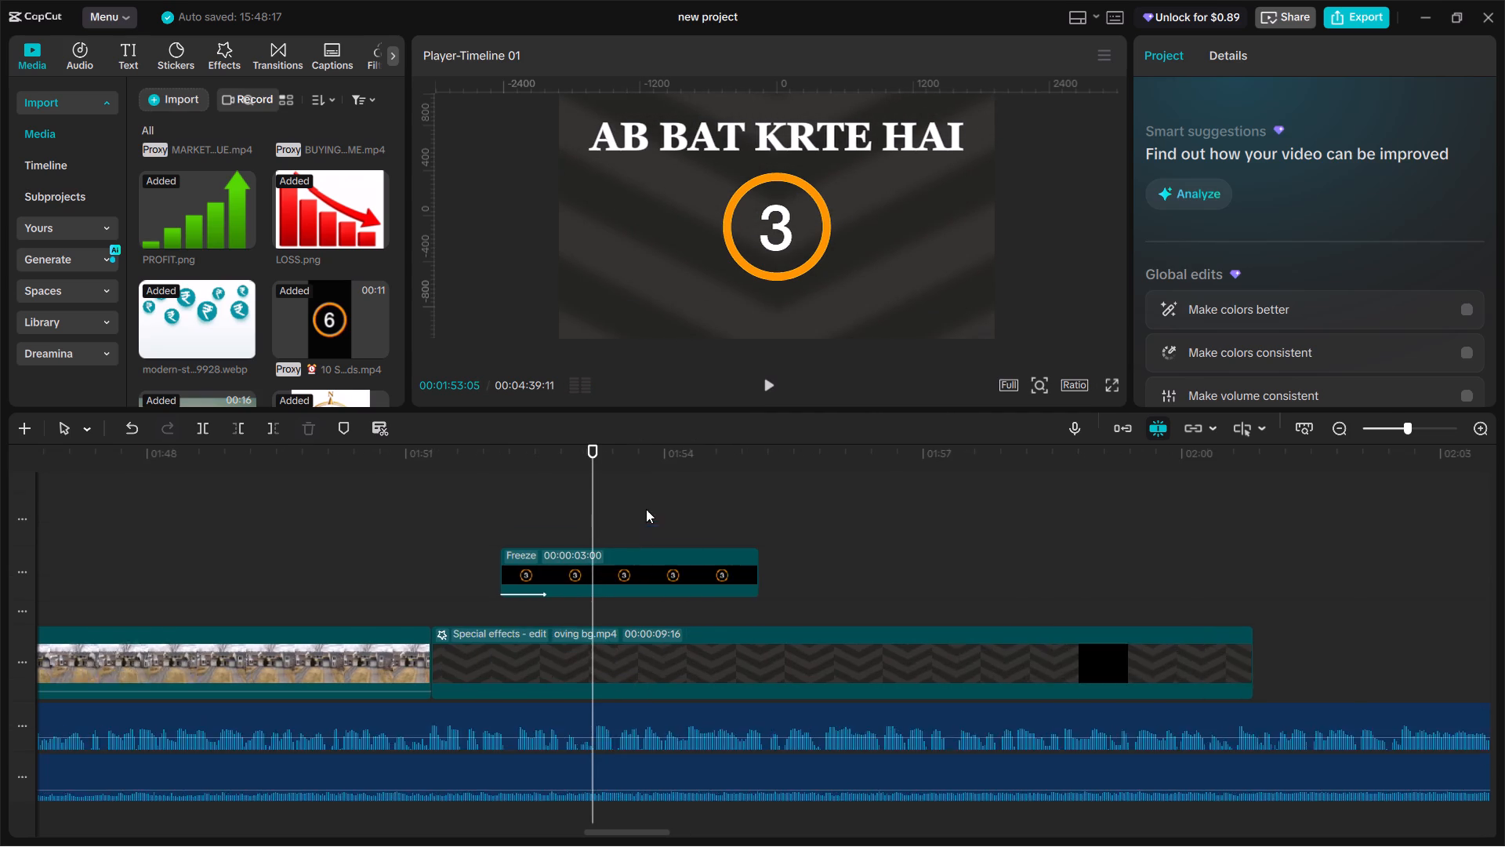
{"action": "scroll", "coordinate": [646, 509], "scroll_direction": "up", "scroll_amount": 10, "text": "ctrl"}
{"action": "scroll", "coordinate": [651, 497], "scroll_direction": "down", "scroll_amount": 16}
{"action": "scroll", "coordinate": [650, 511], "scroll_direction": "up", "scroll_amount": 20}
{"action": "scroll", "coordinate": [650, 511], "scroll_direction": "up", "scroll_amount": 1}
{"action": "scroll", "coordinate": [657, 507], "scroll_direction": "down", "scroll_amount": 2, "text": "ctrl"}
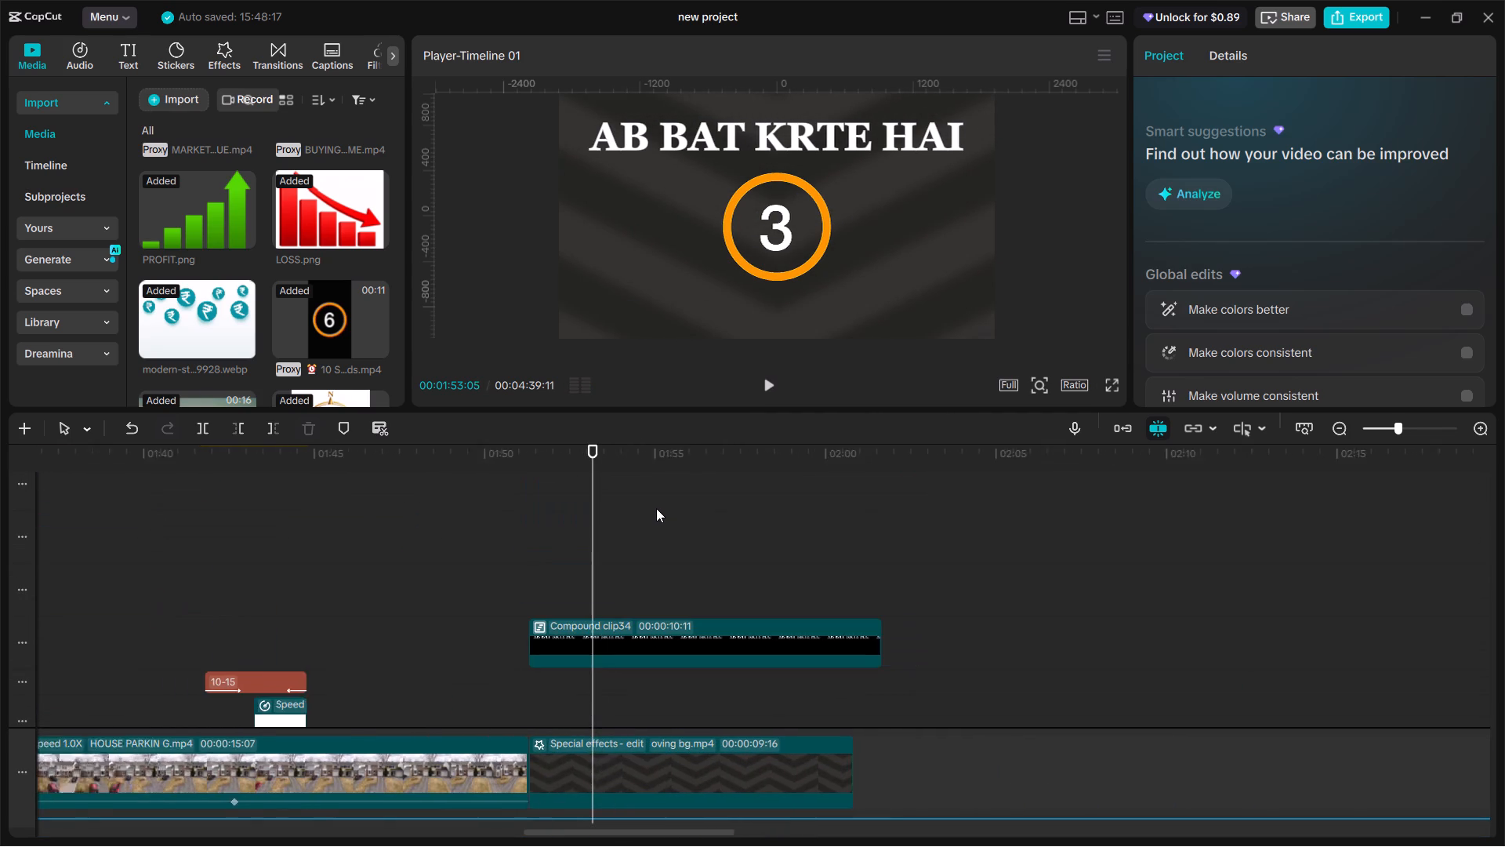
{"action": "scroll", "coordinate": [656, 508], "scroll_direction": "down", "scroll_amount": 3, "text": "ctrl"}
{"action": "left_click", "coordinate": [651, 648]}
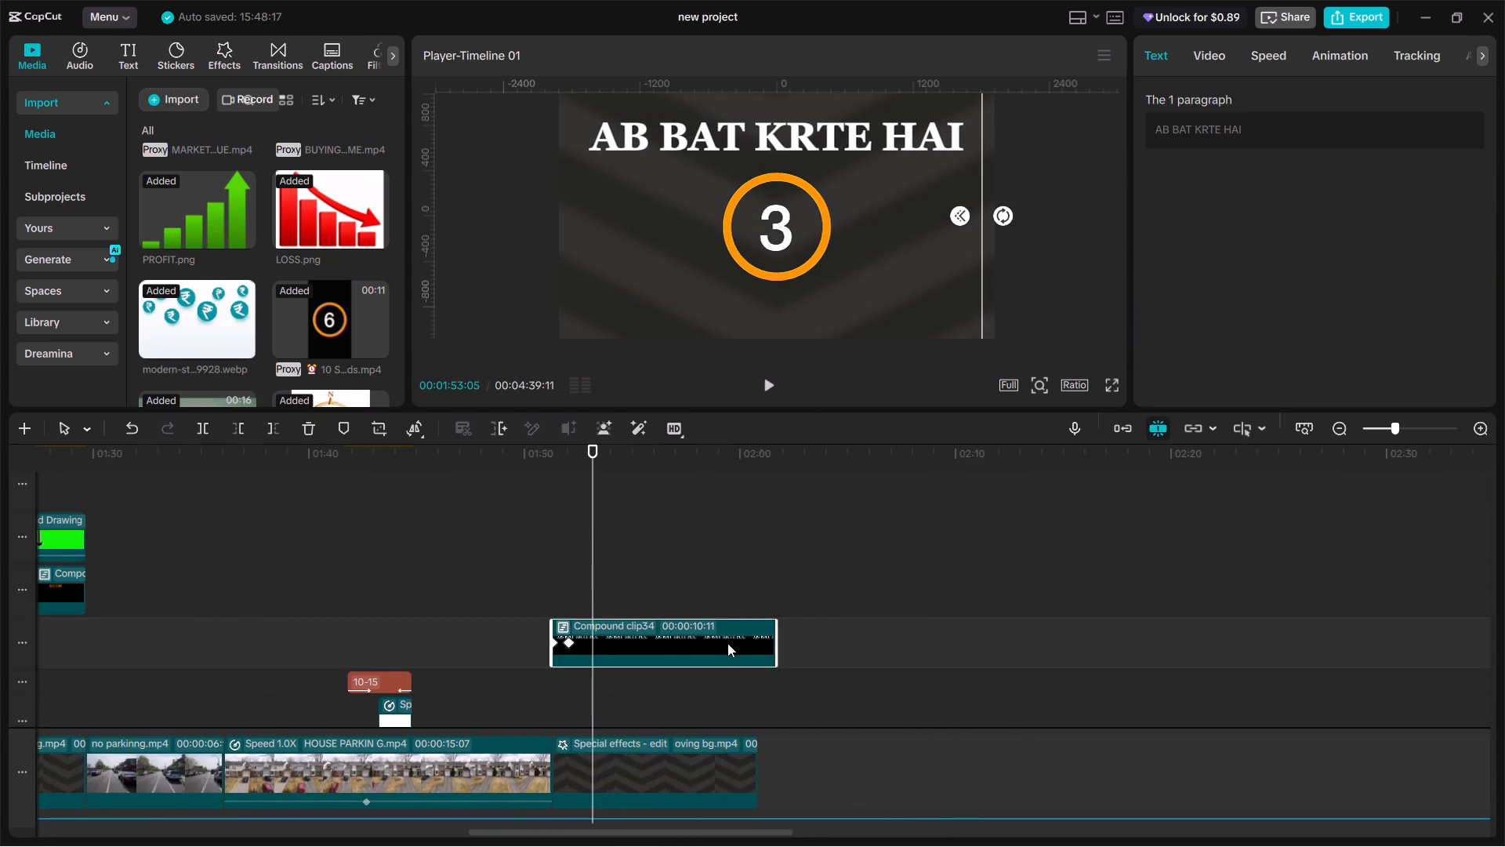
{"action": "left_click", "coordinate": [1218, 55]}
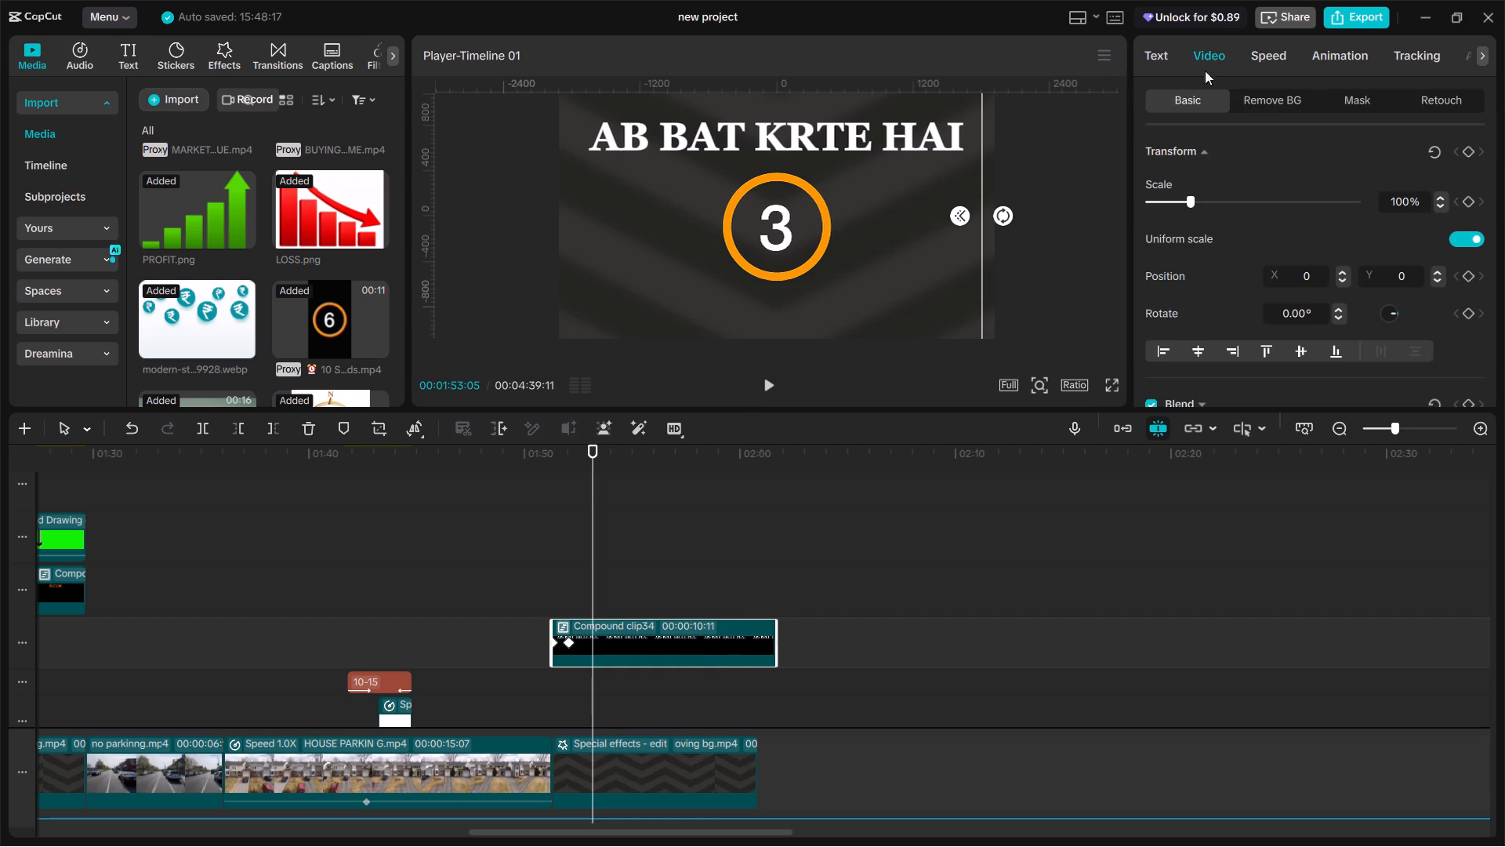
{"action": "left_click", "coordinate": [1182, 106]}
{"action": "left_click", "coordinate": [1238, 92]}
{"action": "left_click", "coordinate": [1179, 101]}
{"action": "left_click", "coordinate": [1336, 92]}
{"action": "left_click", "coordinate": [1183, 101]}
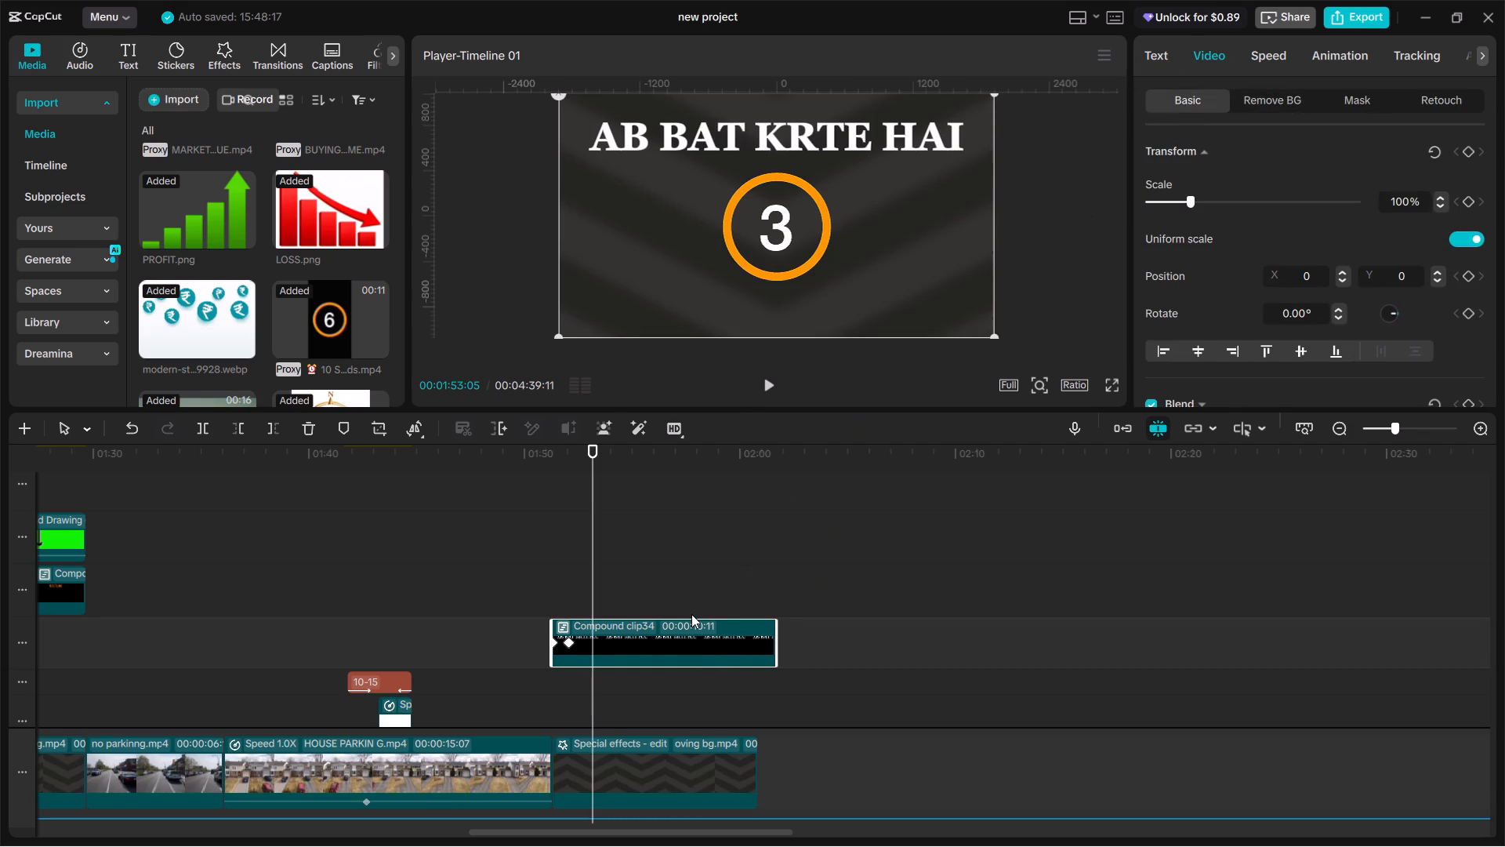
{"action": "key", "text": "ctrl+b"}
{"action": "key", "text": "BackSpace"}
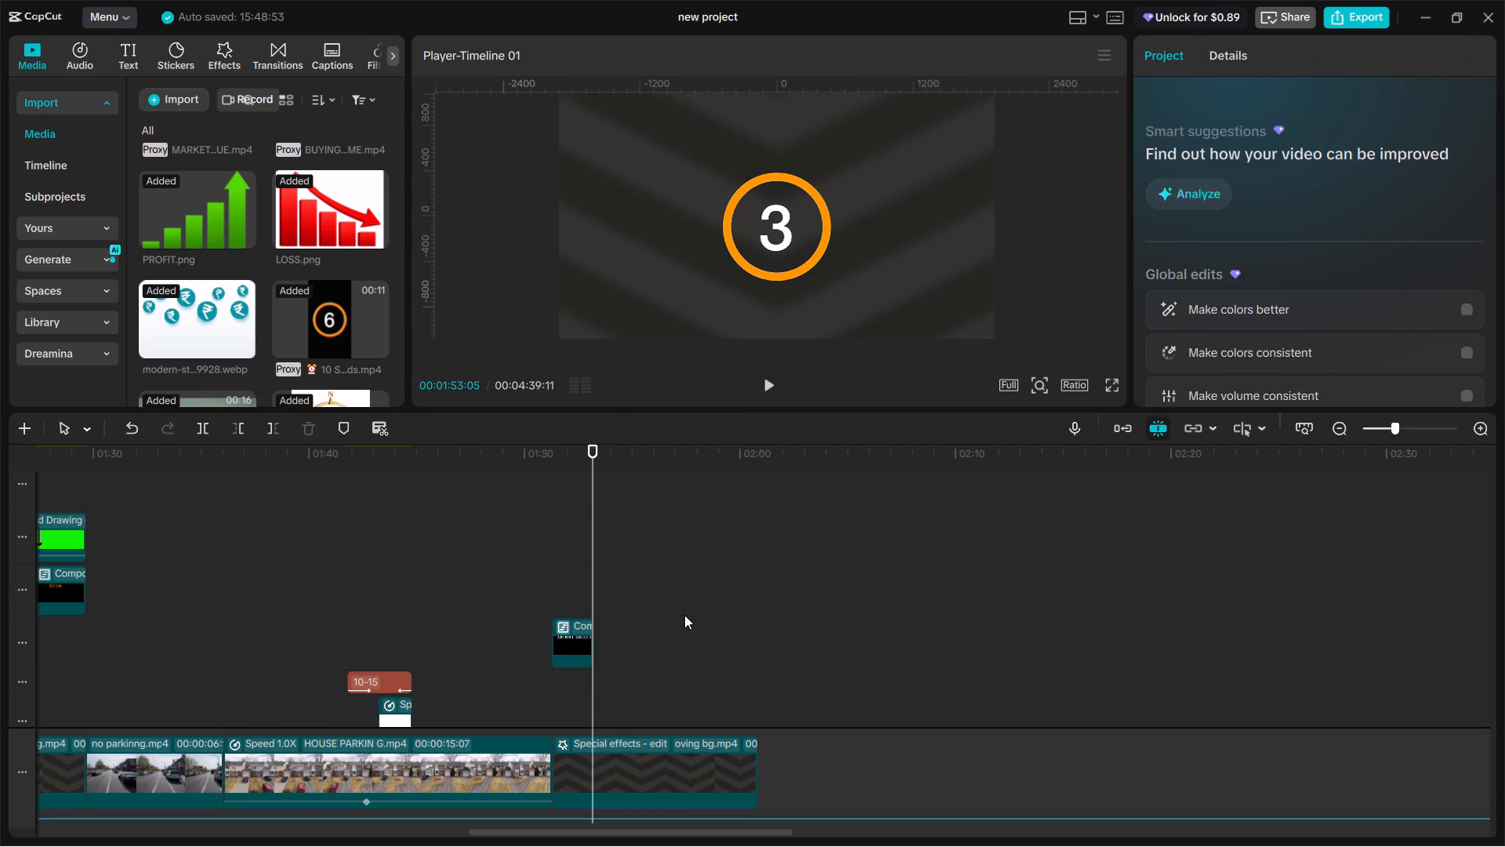
Add a default text clip at 00:01:53:05, right after the shortened title, with the text "apke makan".
{"action": "left_click", "coordinate": [136, 57]}
{"action": "left_click", "coordinate": [206, 160]}
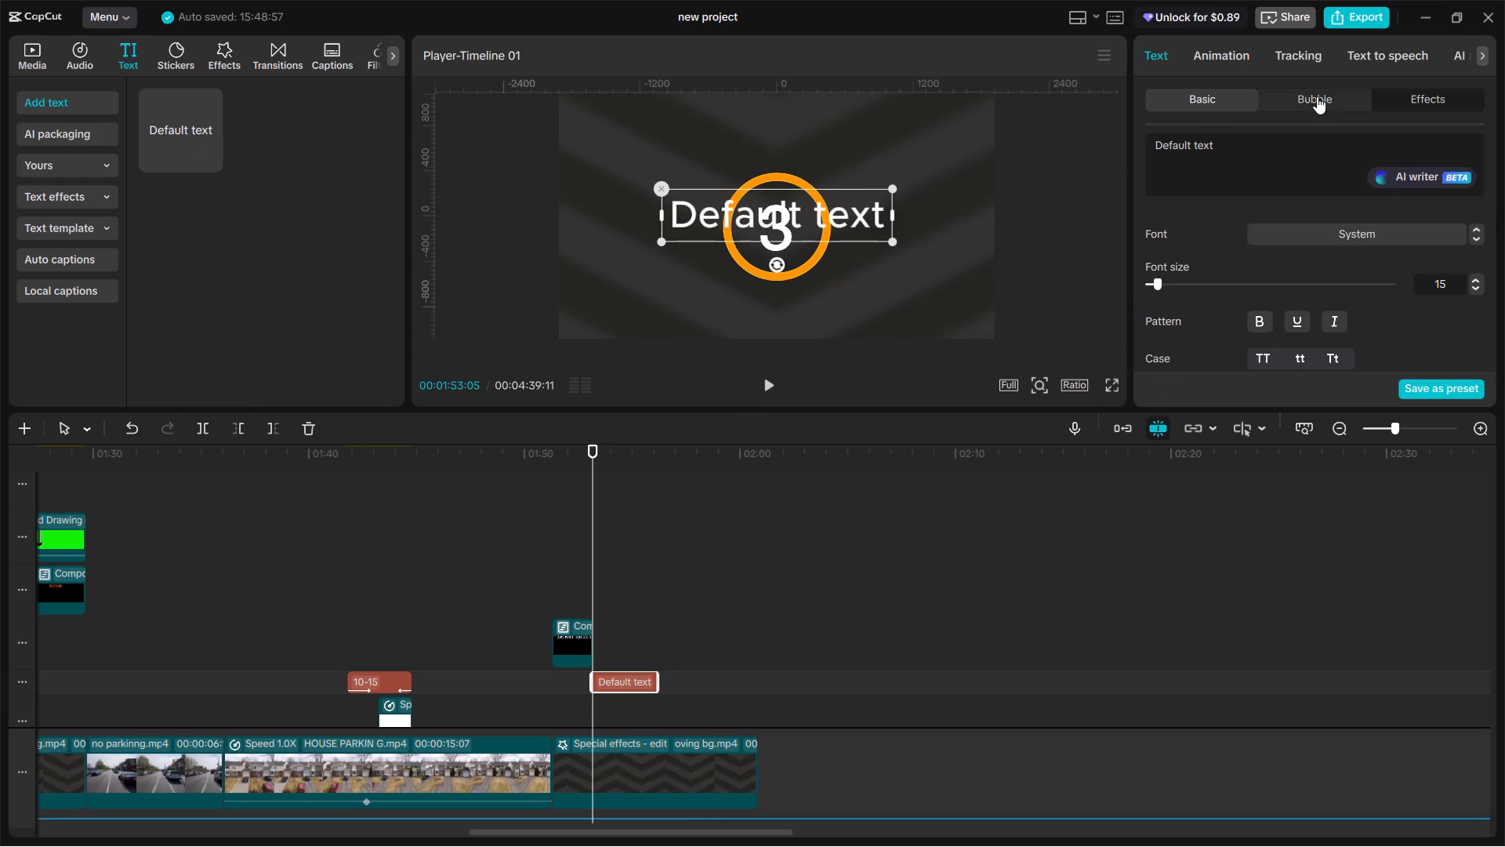
{"action": "left_click", "coordinate": [1220, 147]}
{"action": "key", "text": "ctrl+a"}
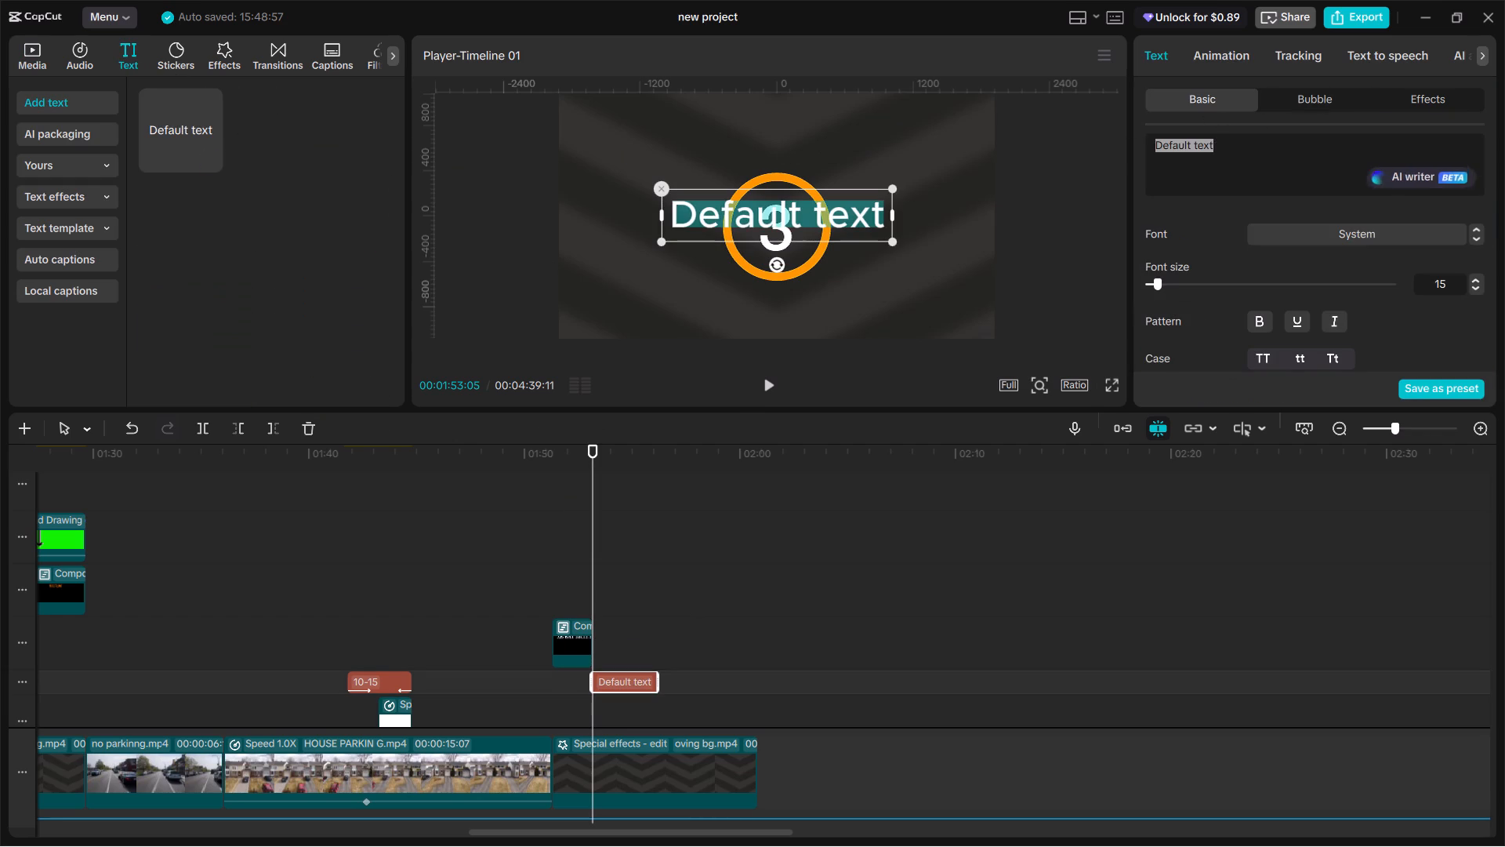
{"action": "type", "text": "apke"}
{"action": "key", "text": "space"}
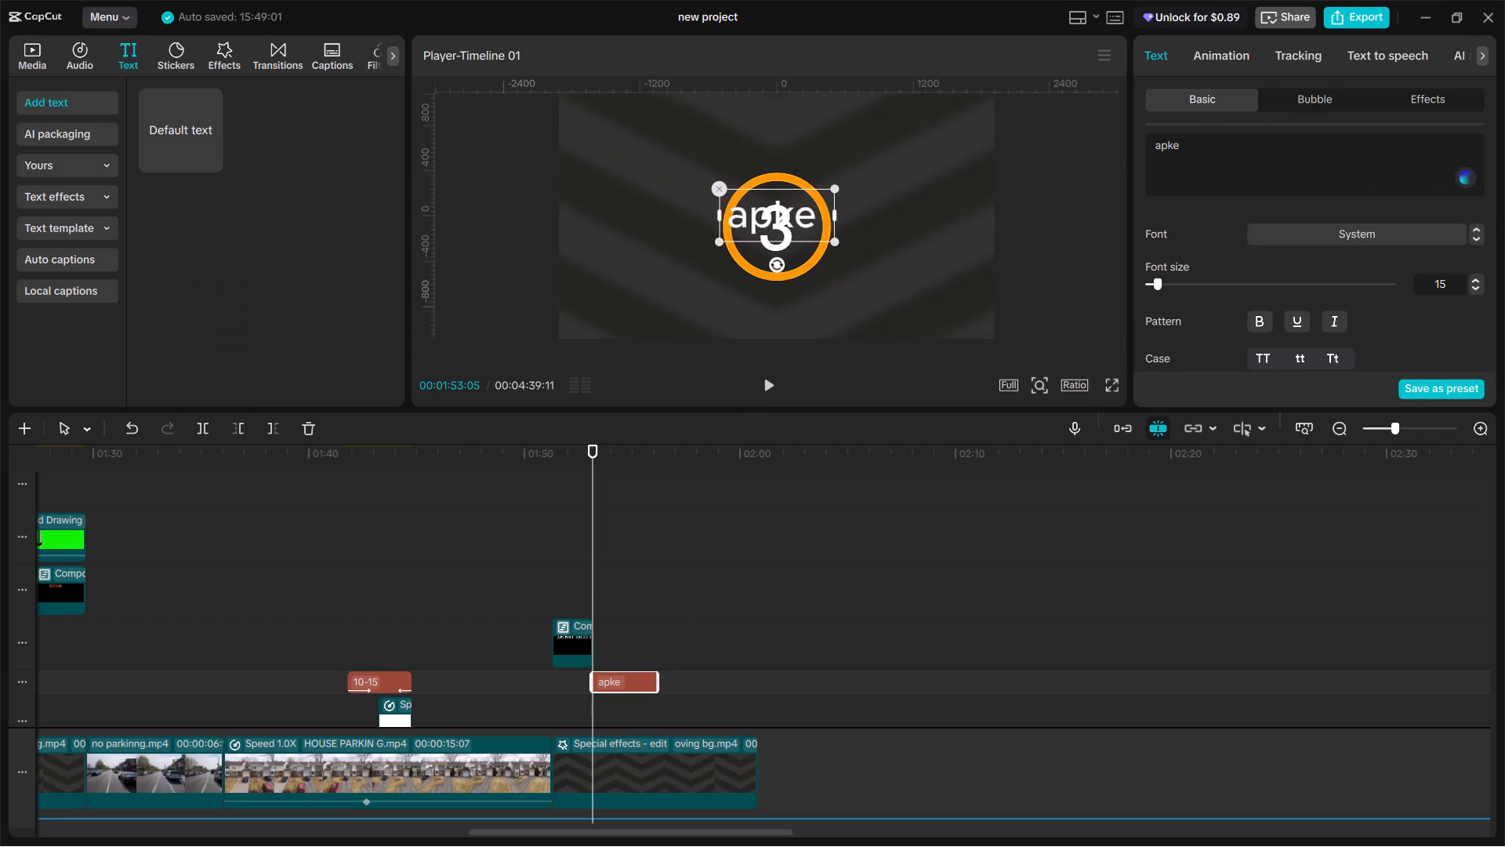
{"action": "type", "text": "makan"}
{"action": "key", "text": "space"}
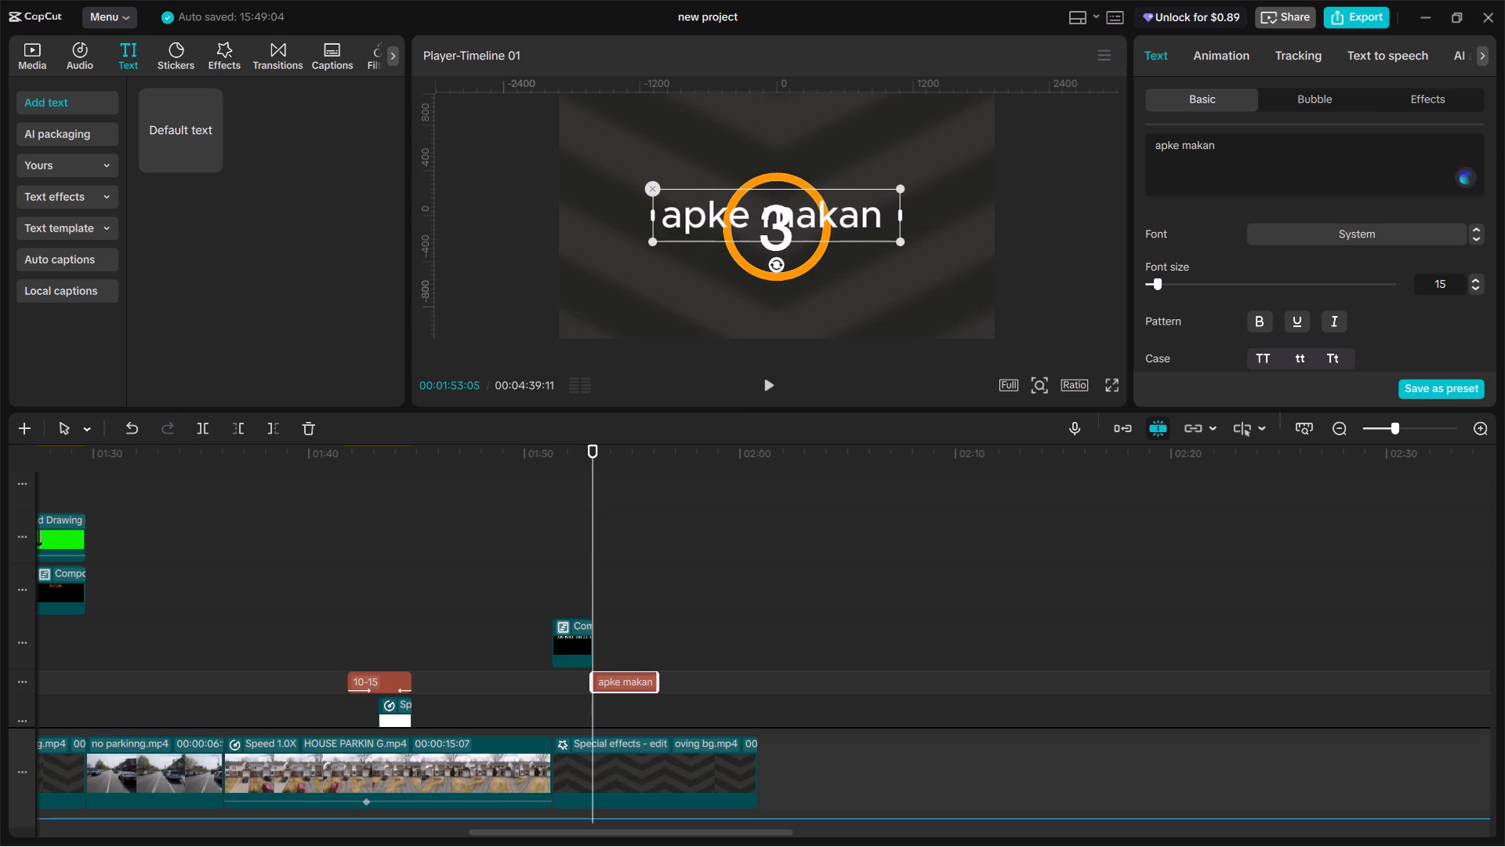
Replay the section from 00:01:53:05 and extend the new text clip's wording to "apke makan ke samne".
{"action": "left_click", "coordinate": [588, 528]}
{"action": "left_click", "coordinate": [594, 529]}
{"action": "key", "text": "space"}
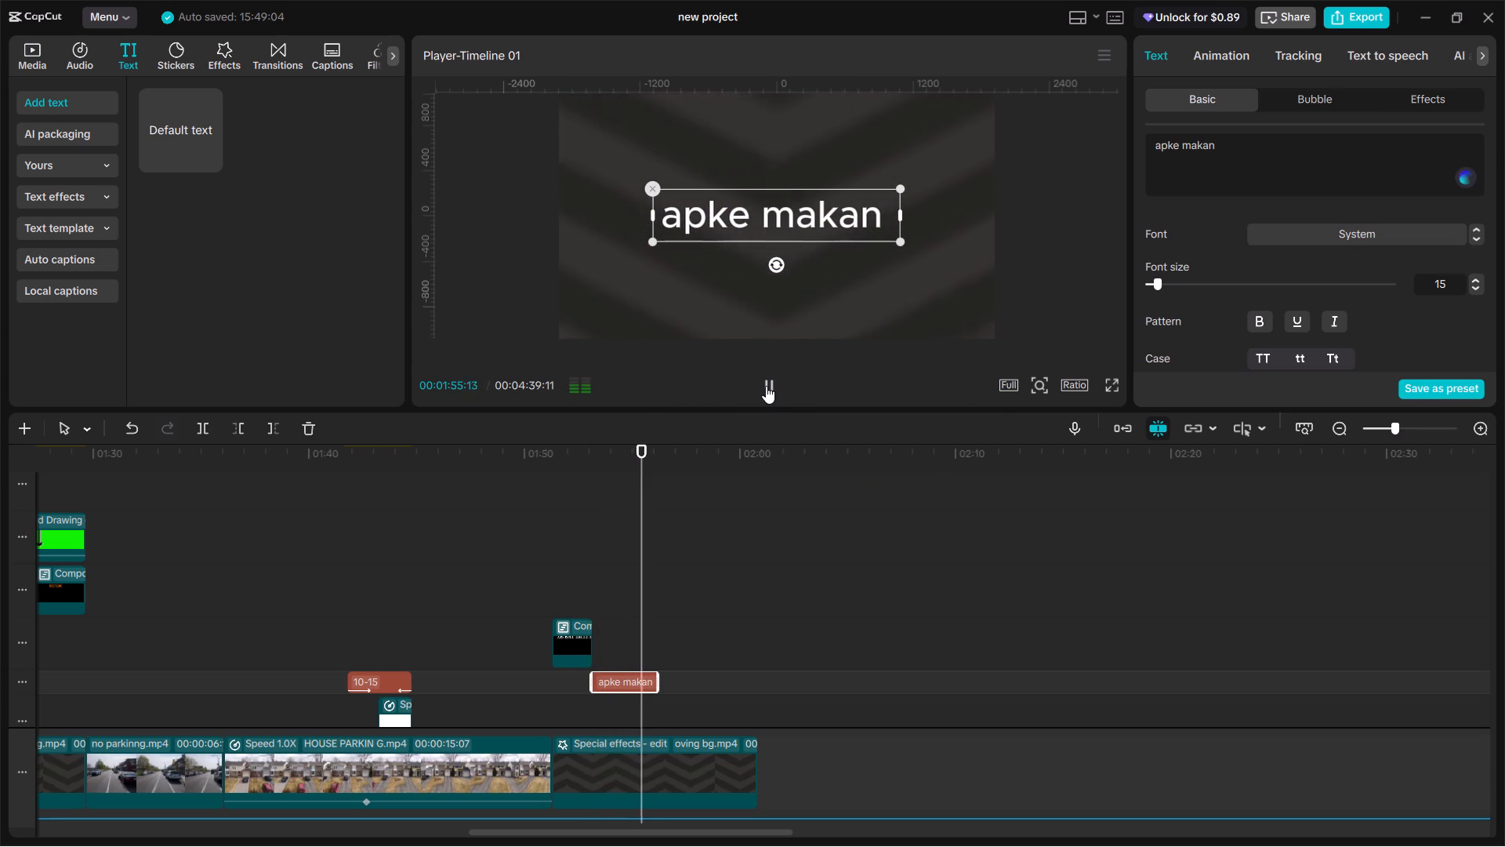
{"action": "key", "text": "space"}
{"action": "left_click", "coordinate": [604, 547]}
{"action": "left_click_drag", "start_coordinate": [604, 547], "coordinate": [593, 540]}
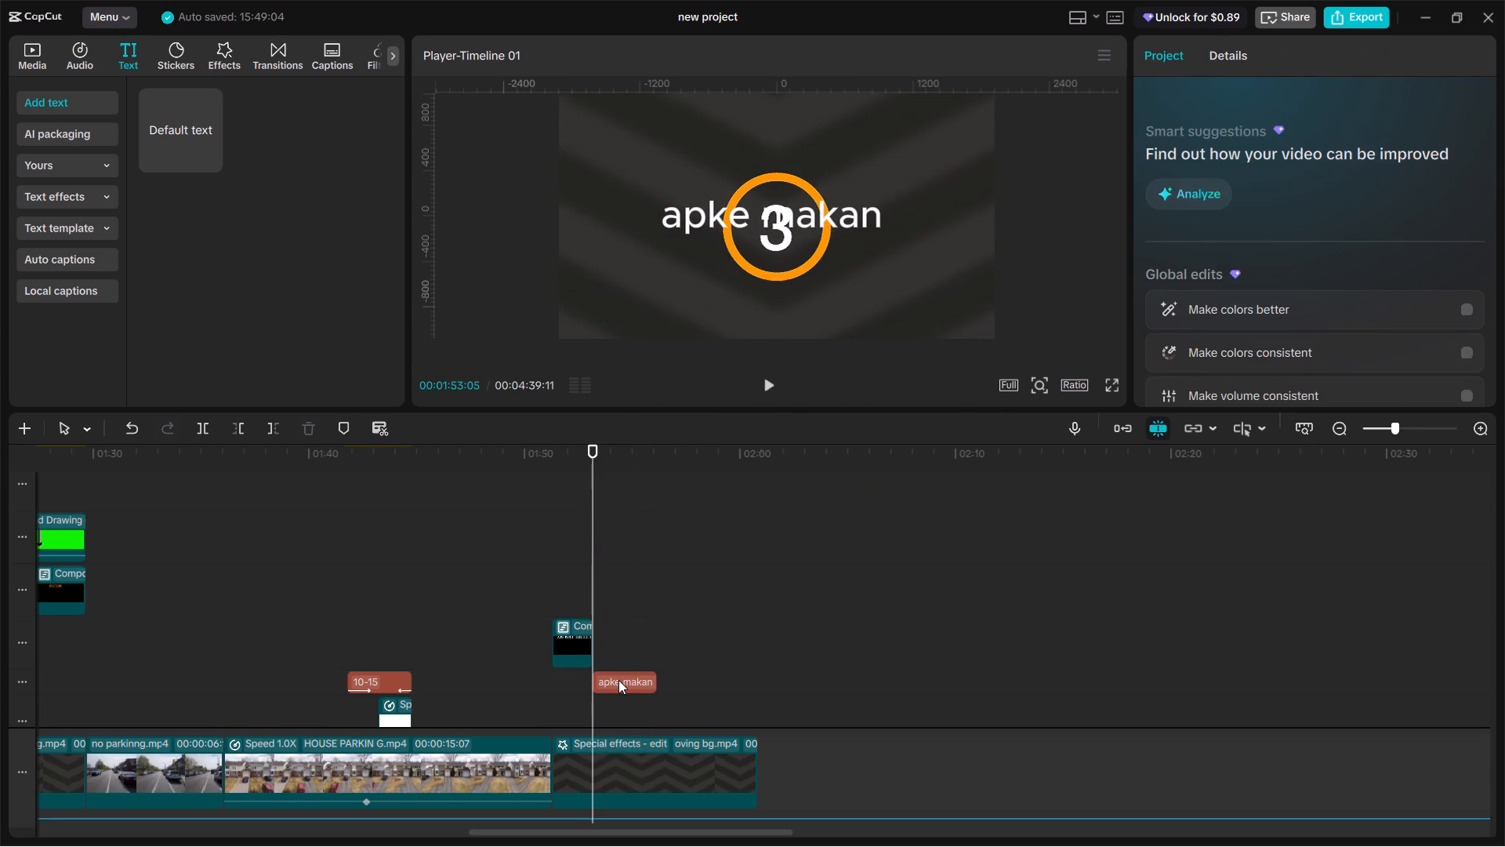
{"action": "left_click", "coordinate": [618, 680]}
{"action": "left_click", "coordinate": [1229, 158]}
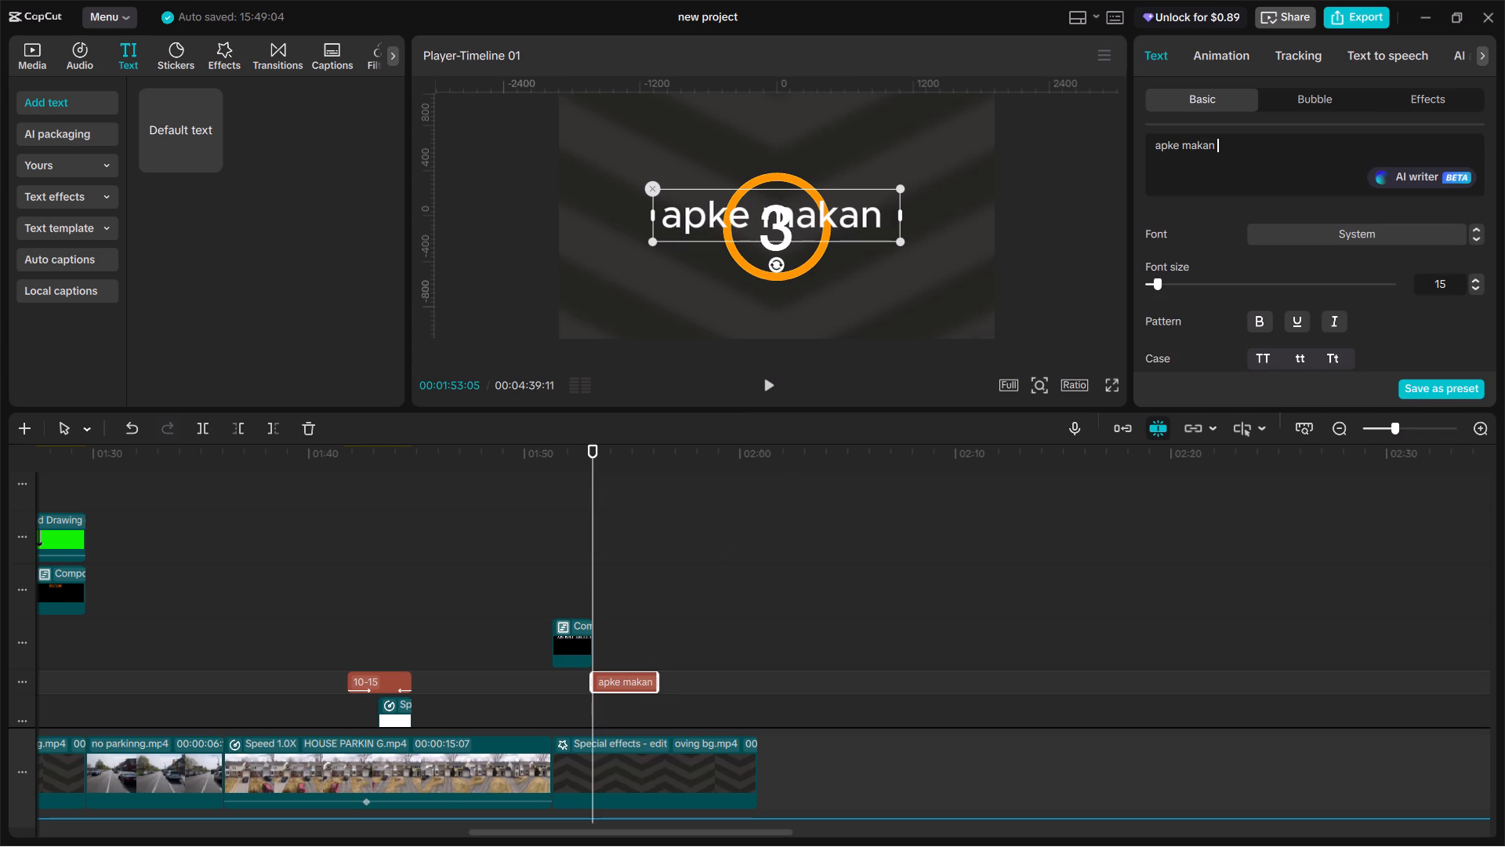
{"action": "type", "text": "ke"}
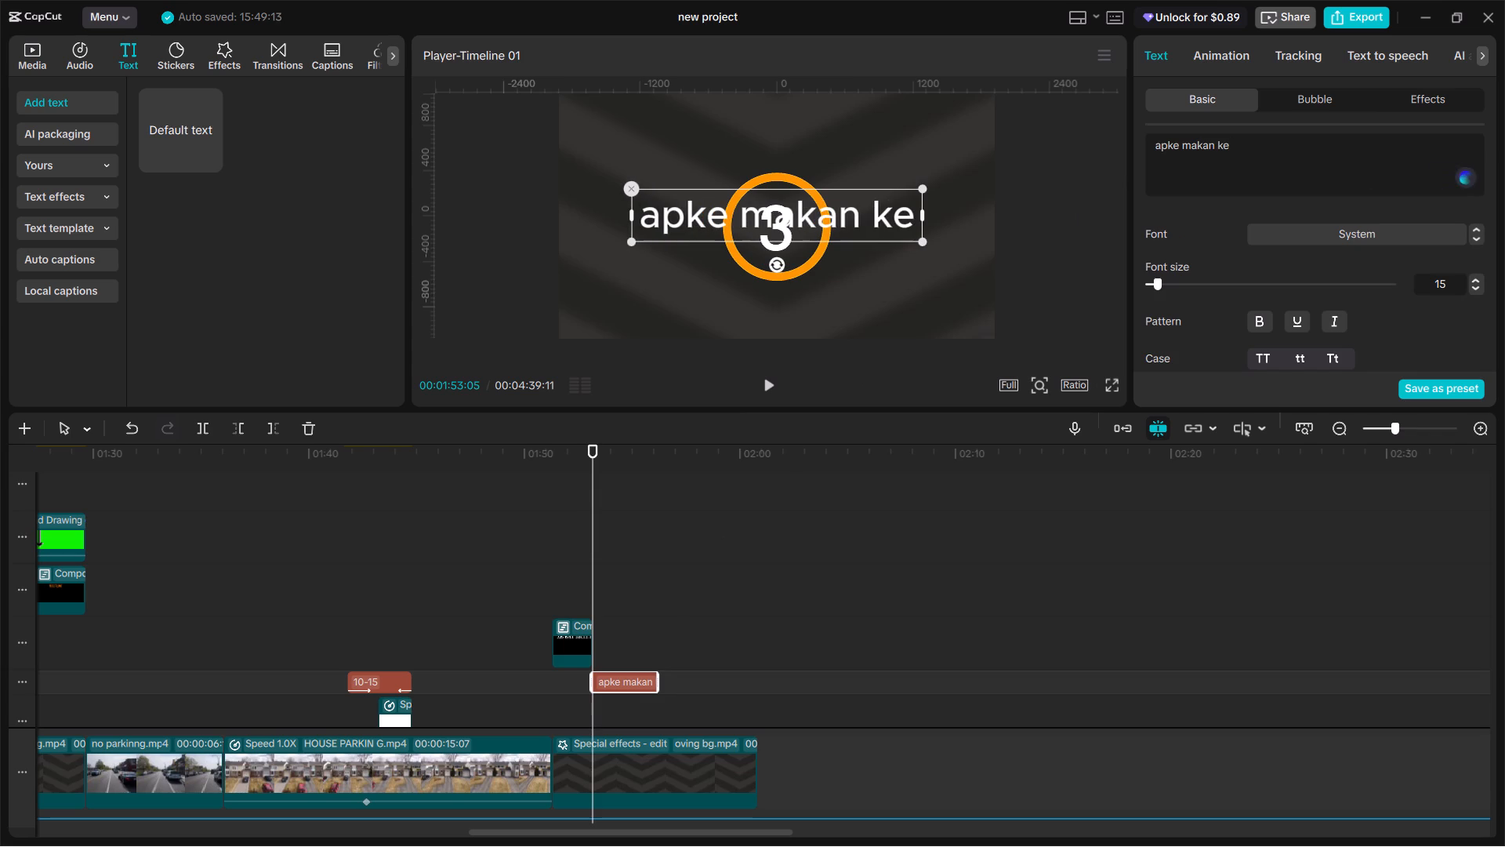
{"action": "type", "text": "samne"}
{"action": "key", "text": "BackSpace"}
{"action": "key", "text": "BackSpace"}
{"action": "key", "text": "BackSpace"}
{"action": "key", "text": "BackSpace"}
{"action": "key", "text": "BackSpace"}
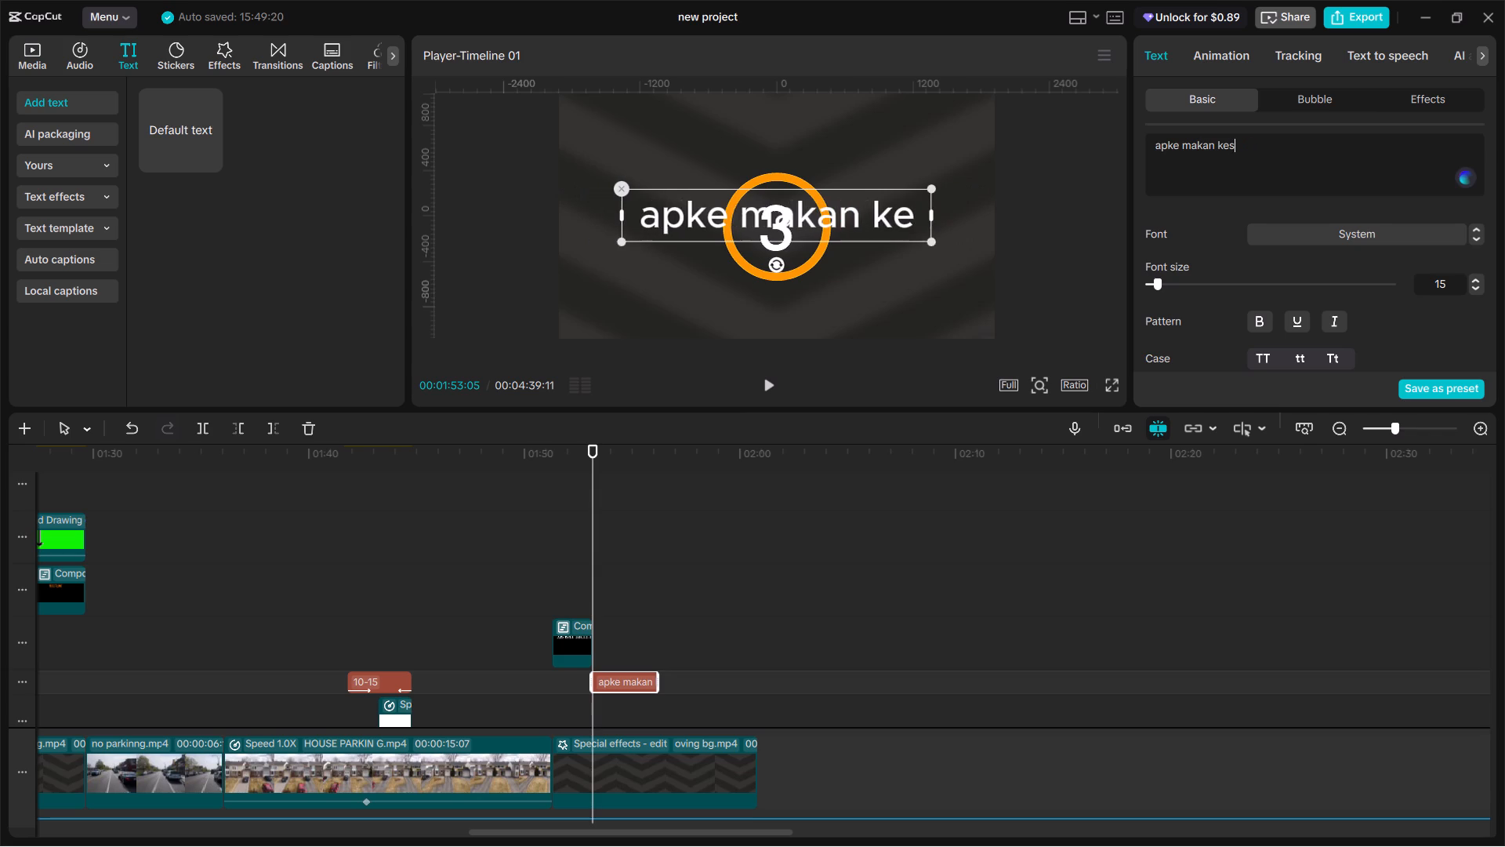
{"action": "key", "text": "space"}
{"action": "type", "text": "samne"}
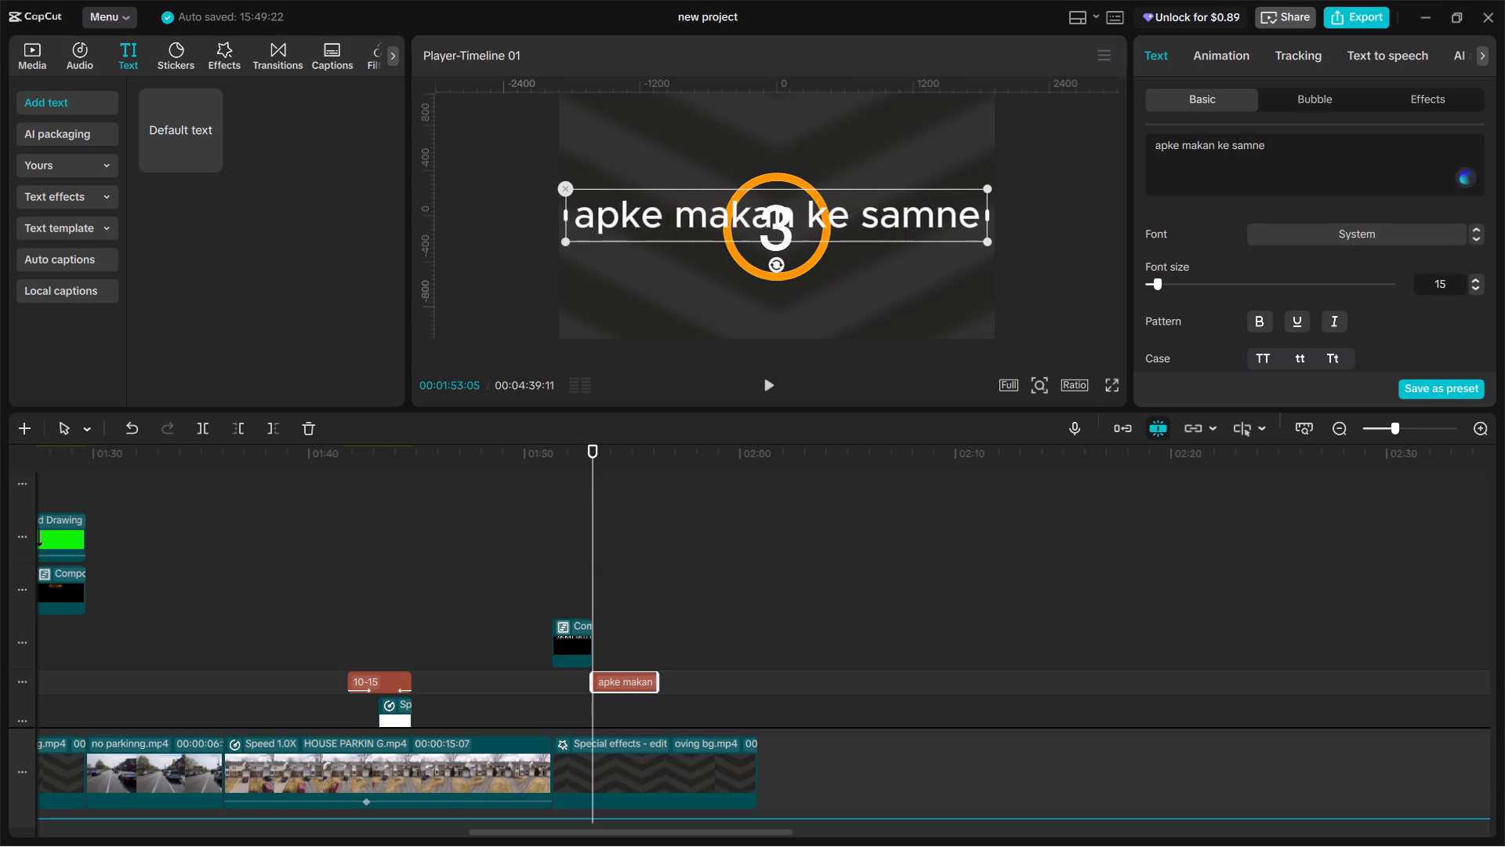
Scale down the "apke makan ke samne" title and move it above the number 3 ring.
{"action": "left_click_drag", "start_coordinate": [983, 238], "coordinate": [925, 212]}
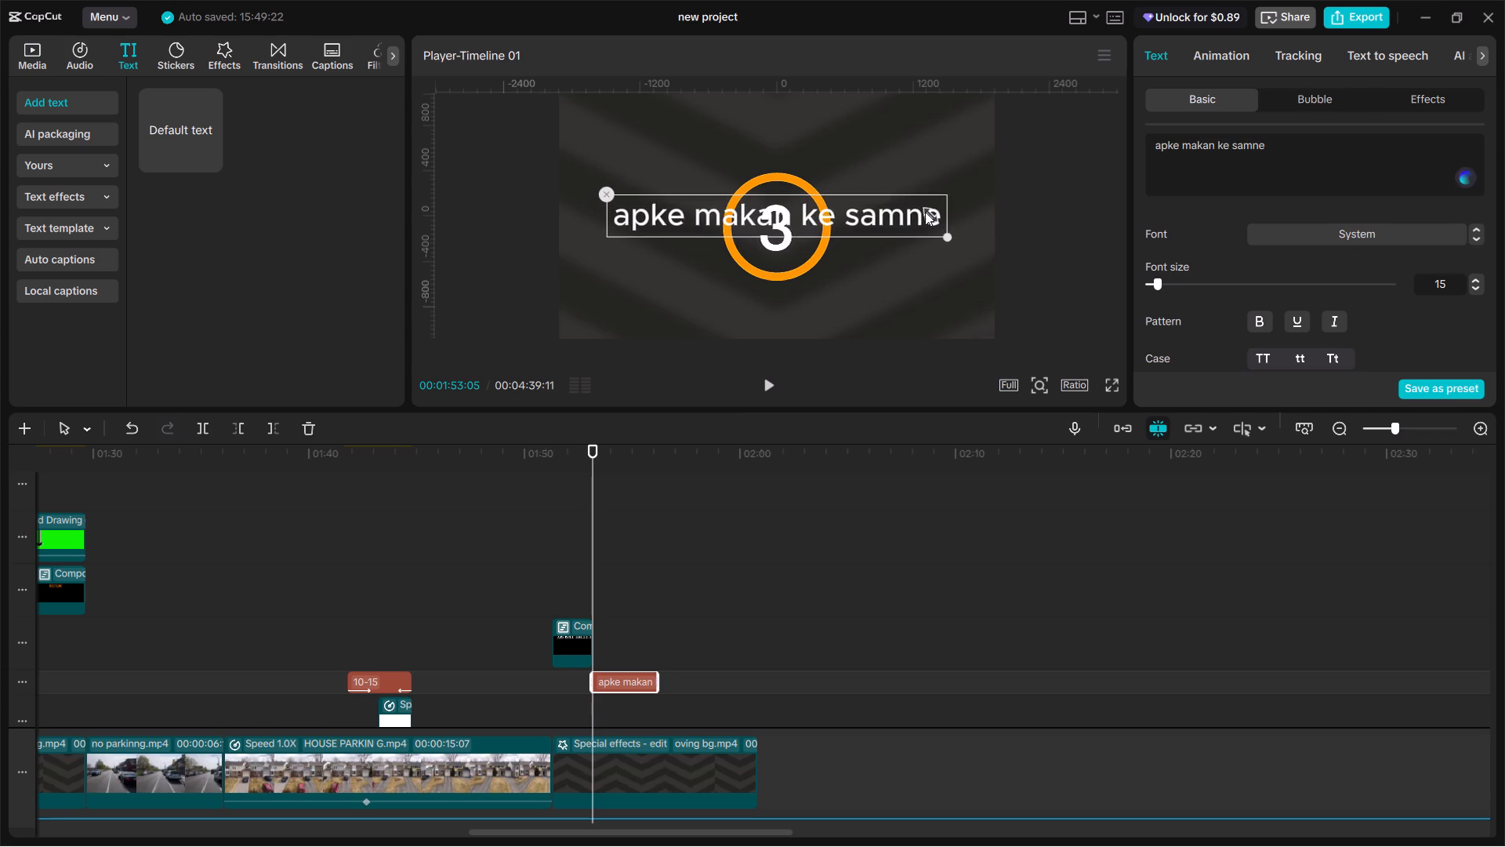
{"action": "left_click_drag", "start_coordinate": [925, 212], "coordinate": [919, 209]}
{"action": "left_click_drag", "start_coordinate": [815, 207], "coordinate": [814, 107]}
Style the "apke makan ke samne" title as bold, all uppercase, in the Serif font.
{"action": "left_click", "coordinate": [1252, 319]}
{"action": "left_click", "coordinate": [1260, 358]}
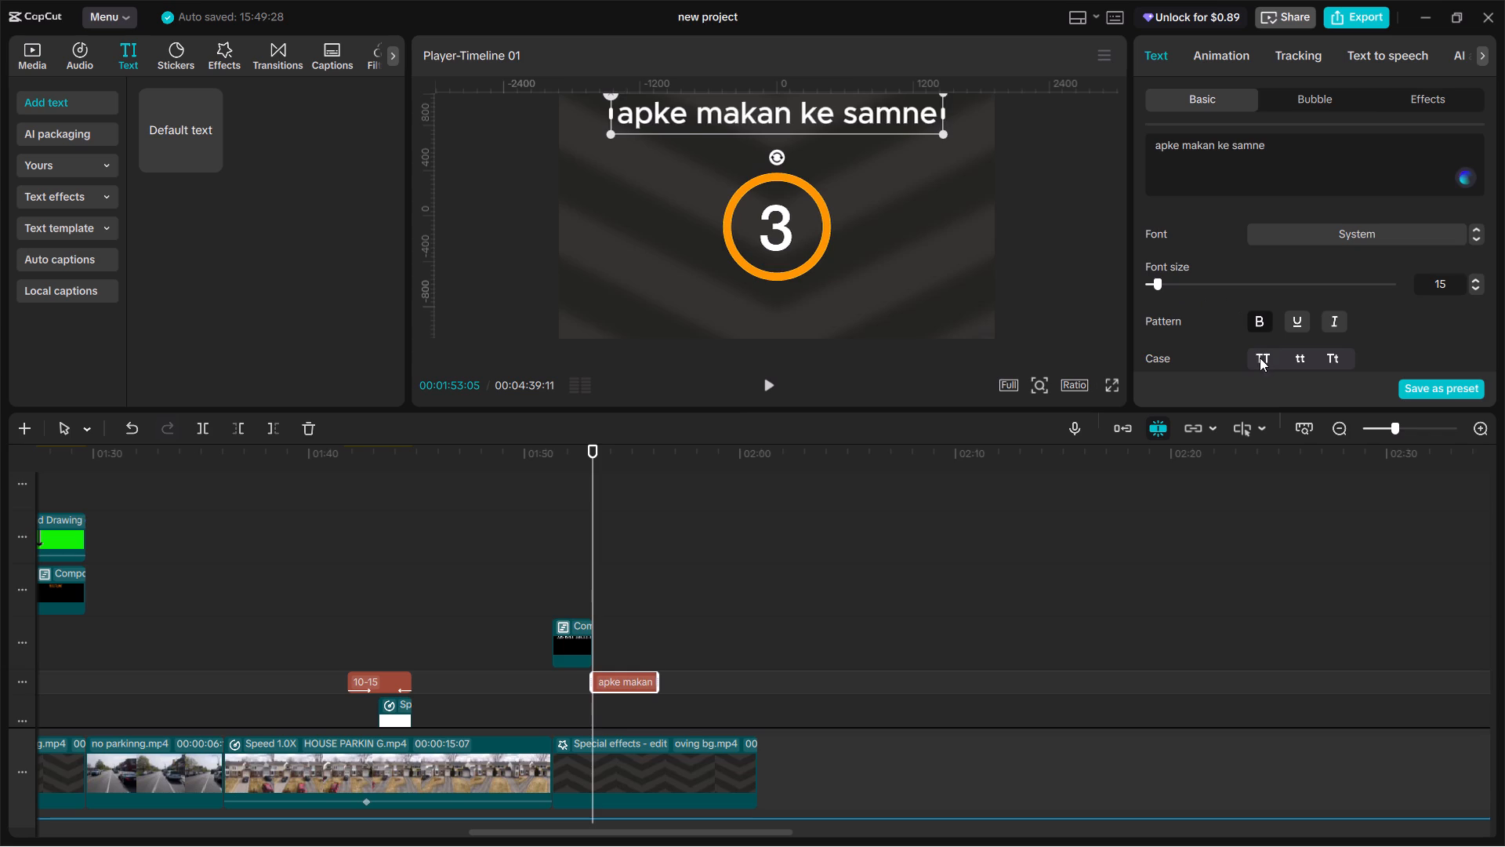
{"action": "left_click", "coordinate": [907, 111]}
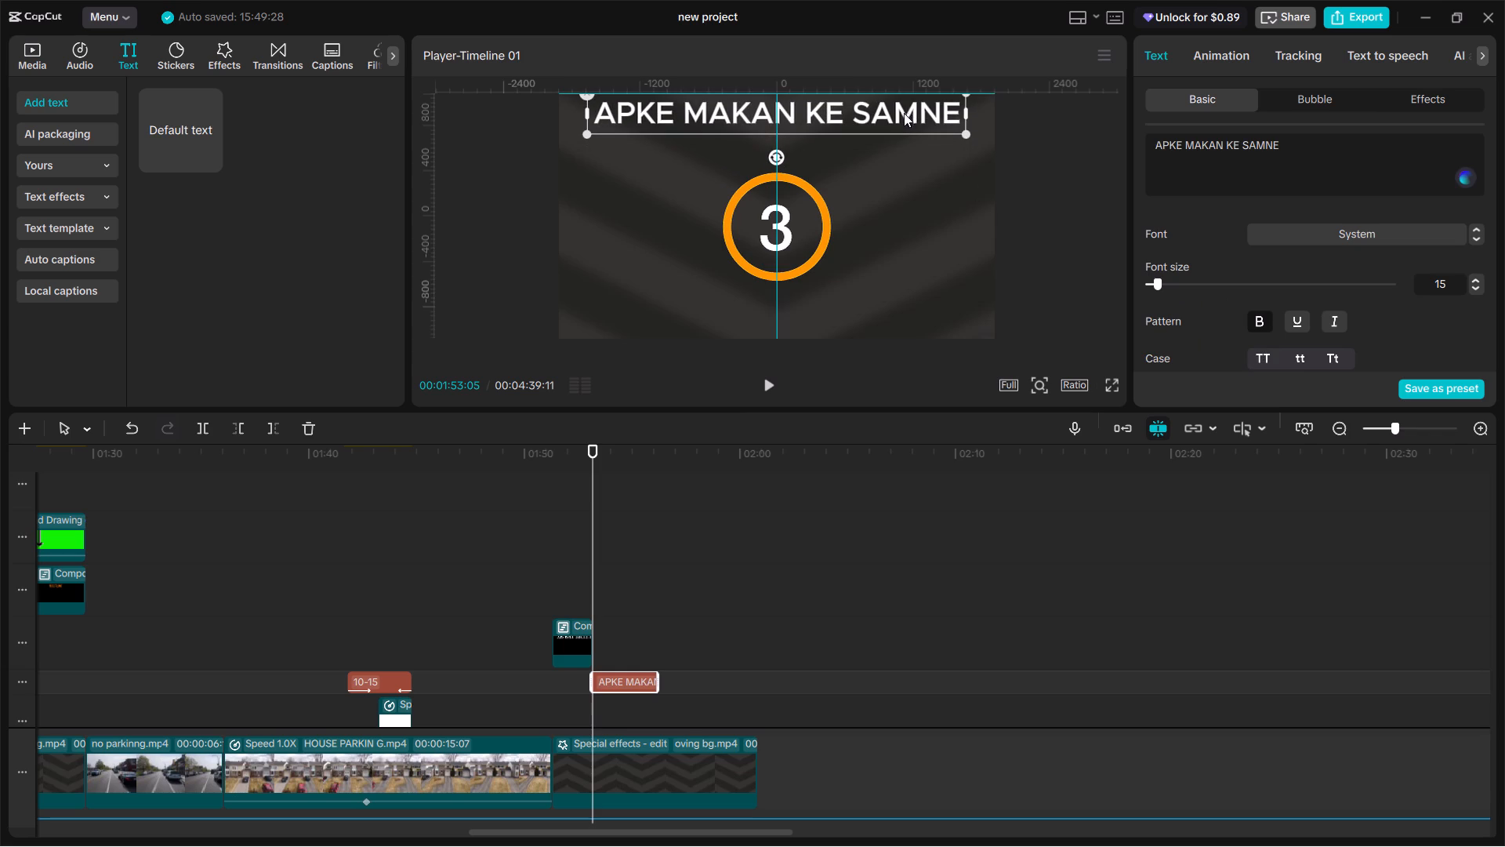
{"action": "left_click", "coordinate": [1416, 242]}
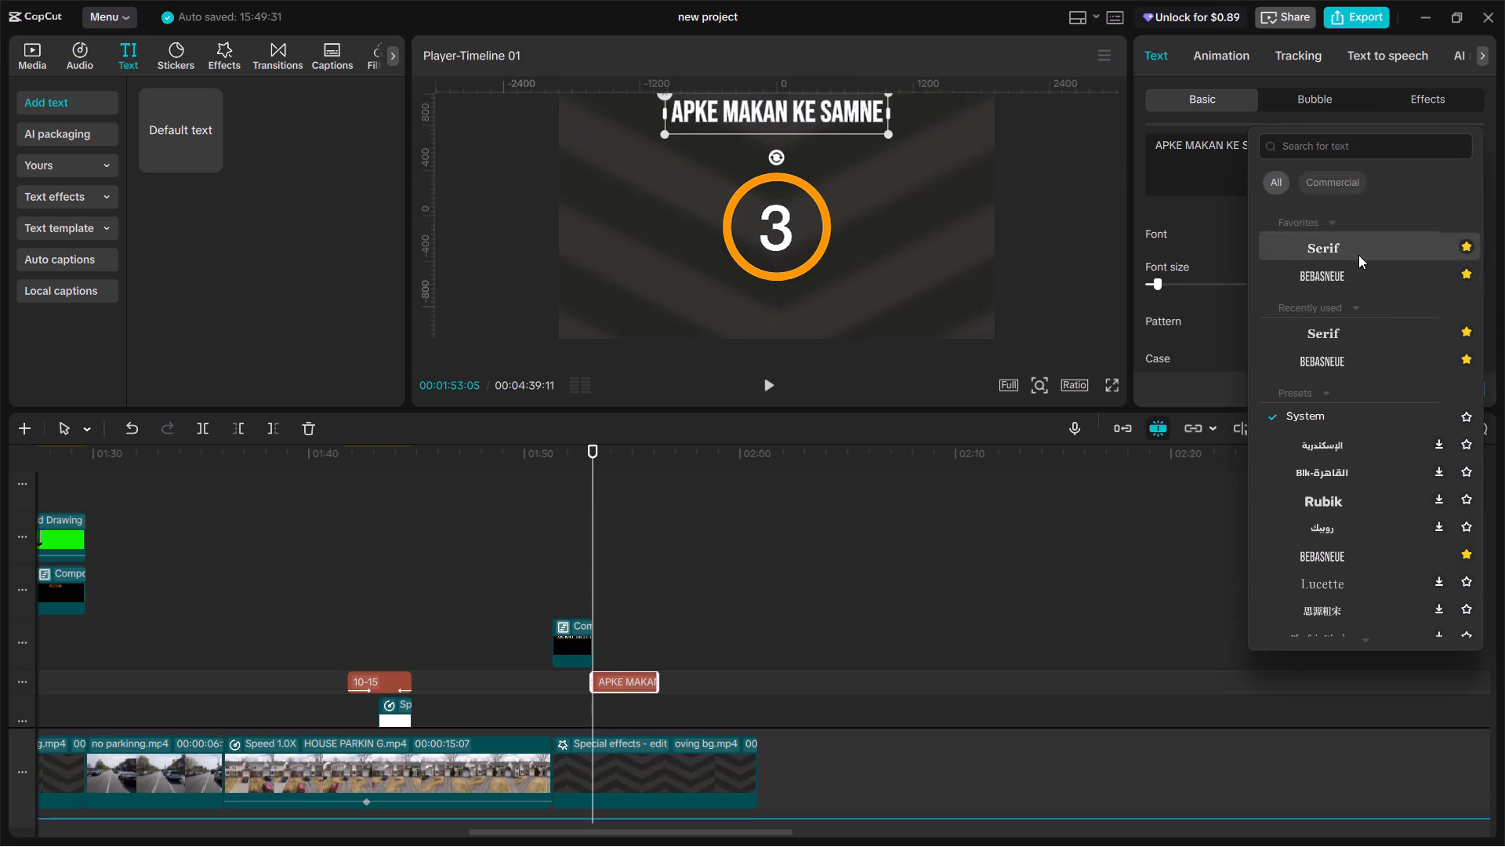
{"action": "left_click", "coordinate": [1356, 250]}
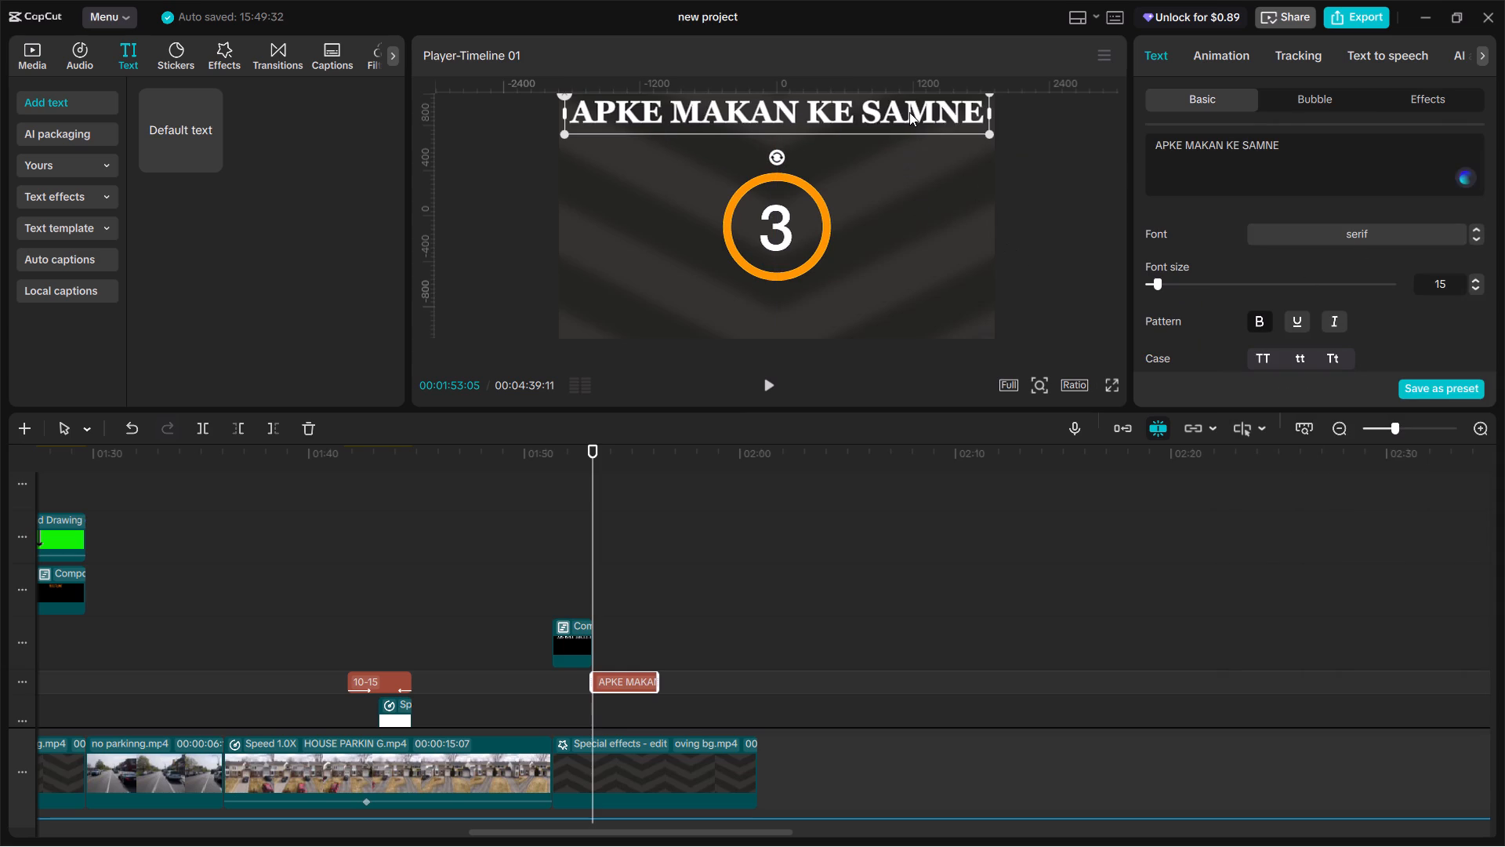
Fine-tune the title's vertical position so it sits horizontally centred just above the number 3 ring.
{"action": "left_click", "coordinate": [909, 112]}
{"action": "left_click_drag", "start_coordinate": [906, 112], "coordinate": [904, 128]}
{"action": "left_click", "coordinate": [901, 115]}
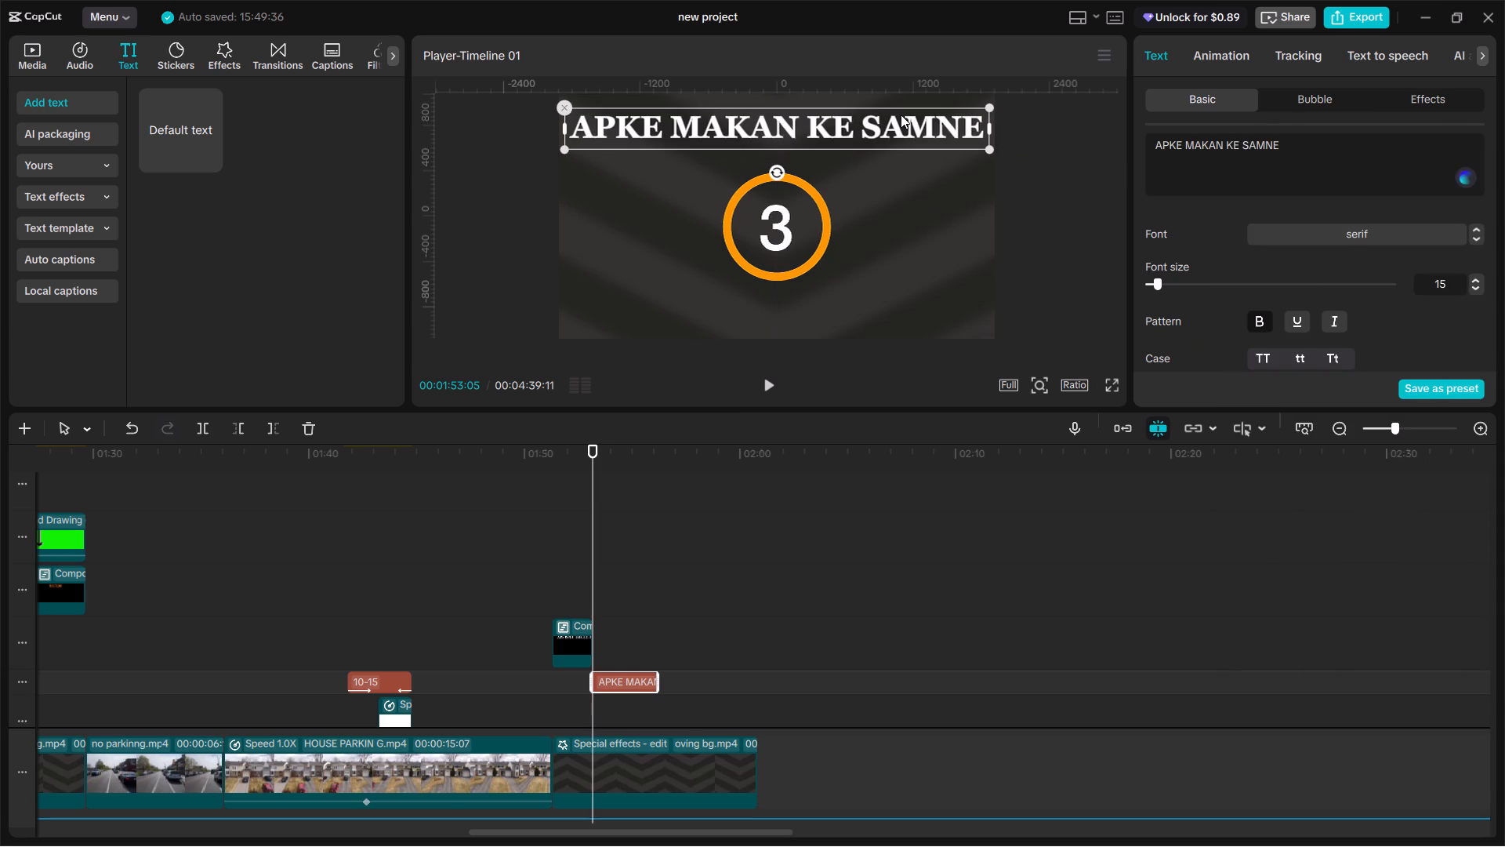
{"action": "left_click_drag", "start_coordinate": [891, 131], "coordinate": [892, 124]}
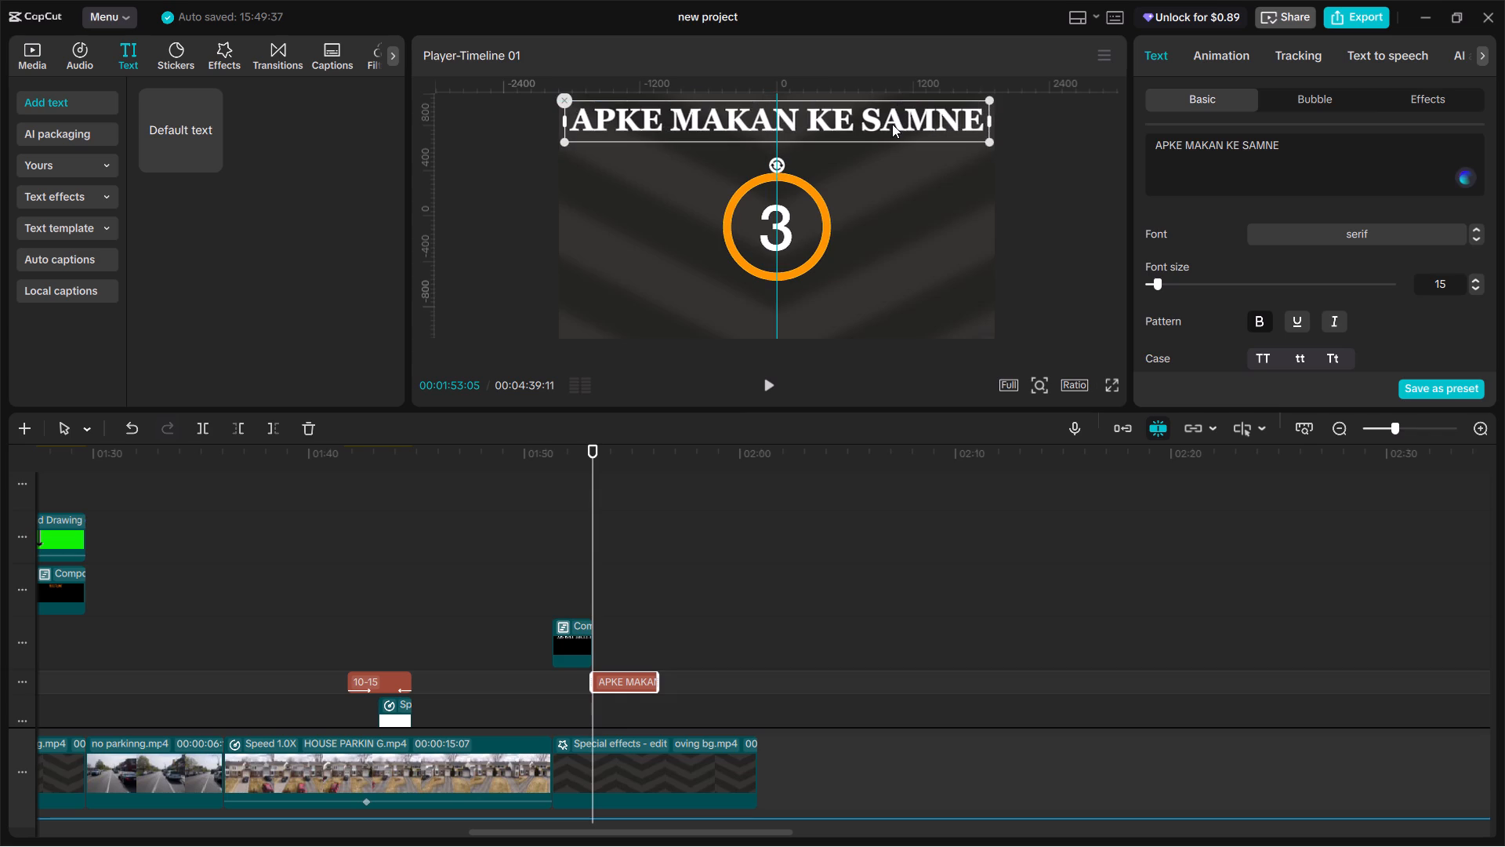
{"action": "left_click_drag", "start_coordinate": [892, 124], "coordinate": [892, 122]}
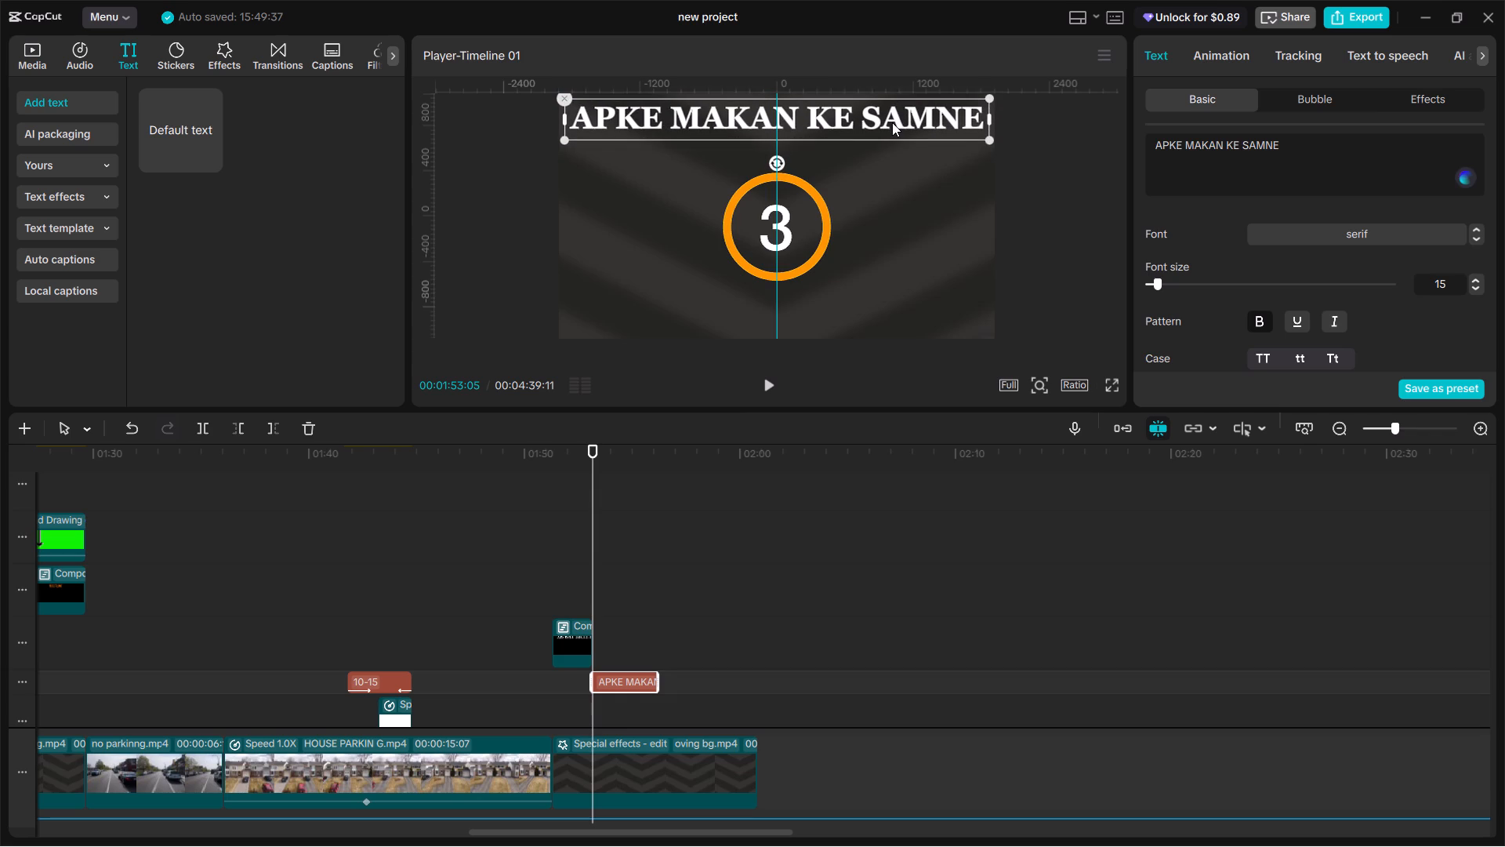
{"action": "left_click_drag", "start_coordinate": [892, 122], "coordinate": [892, 134]}
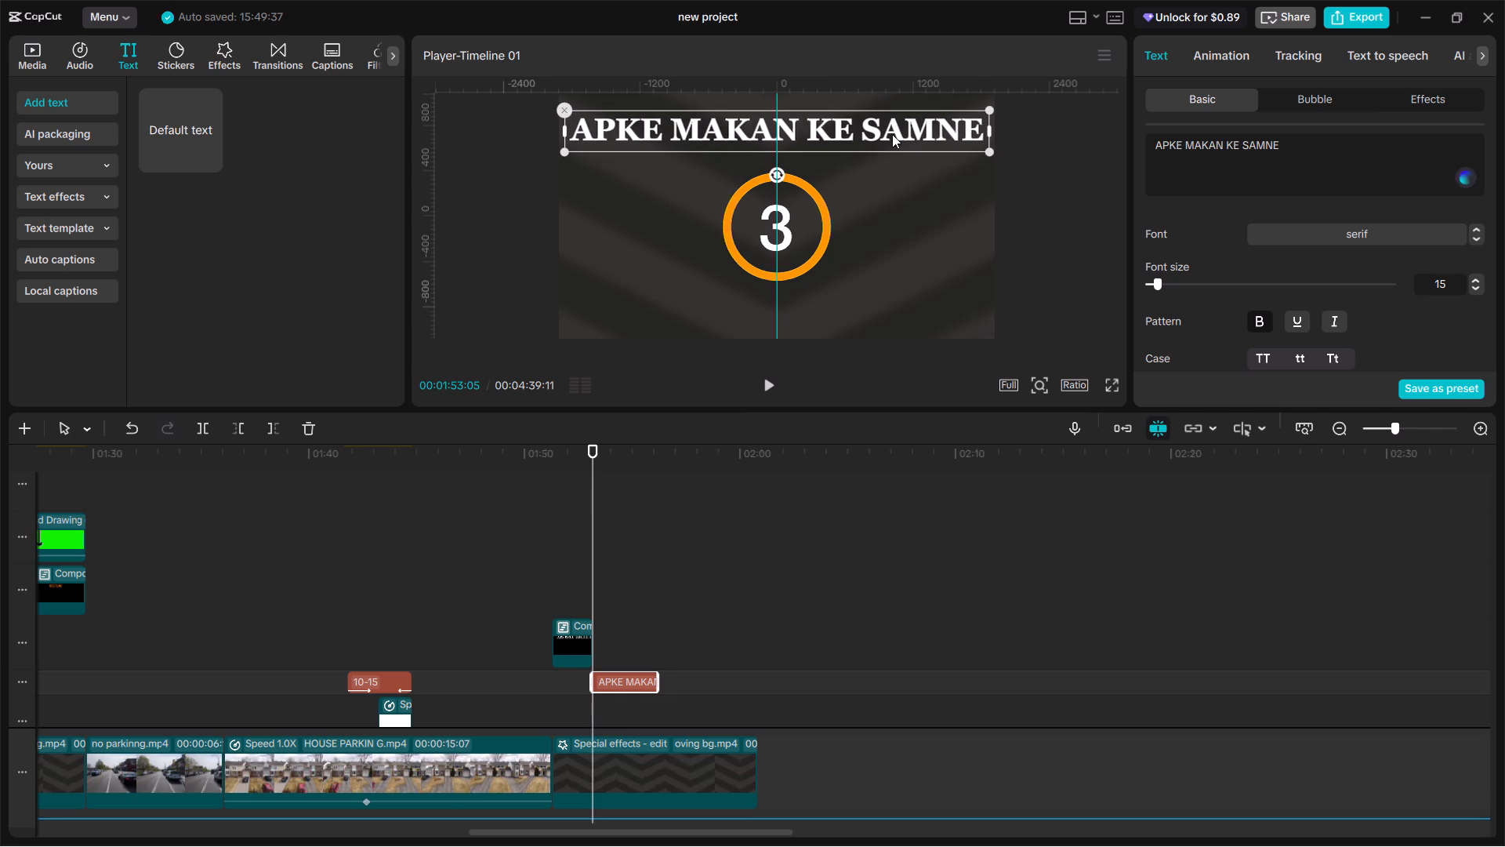
{"action": "left_click_drag", "start_coordinate": [892, 134], "coordinate": [893, 141]}
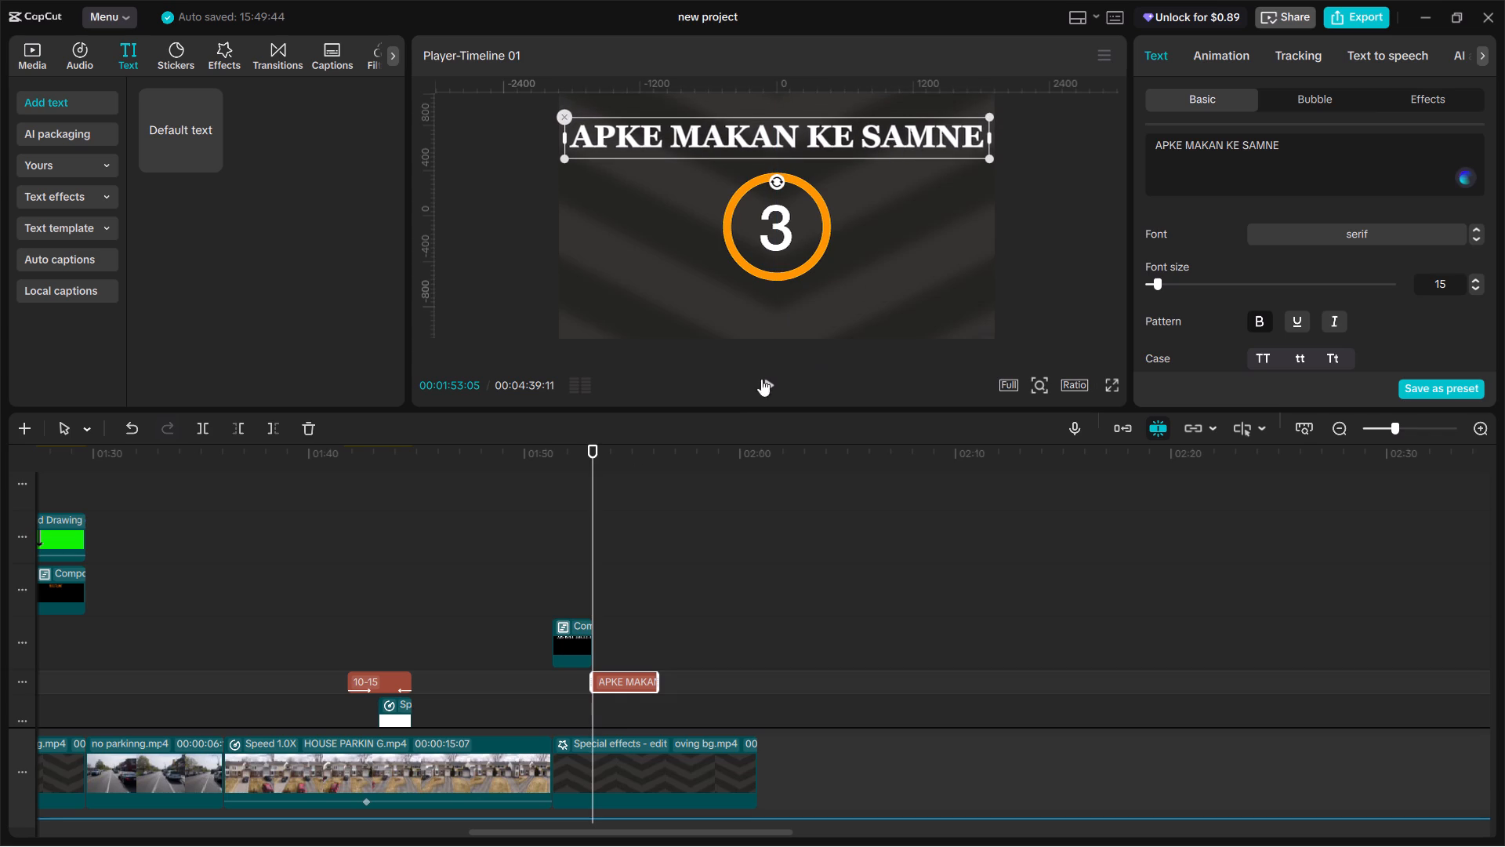
Play back the section around 00:01:54 and inspect the timeline tracks to judge where the next title should start.
{"action": "key", "text": "space"}
{"action": "key", "text": "space"}
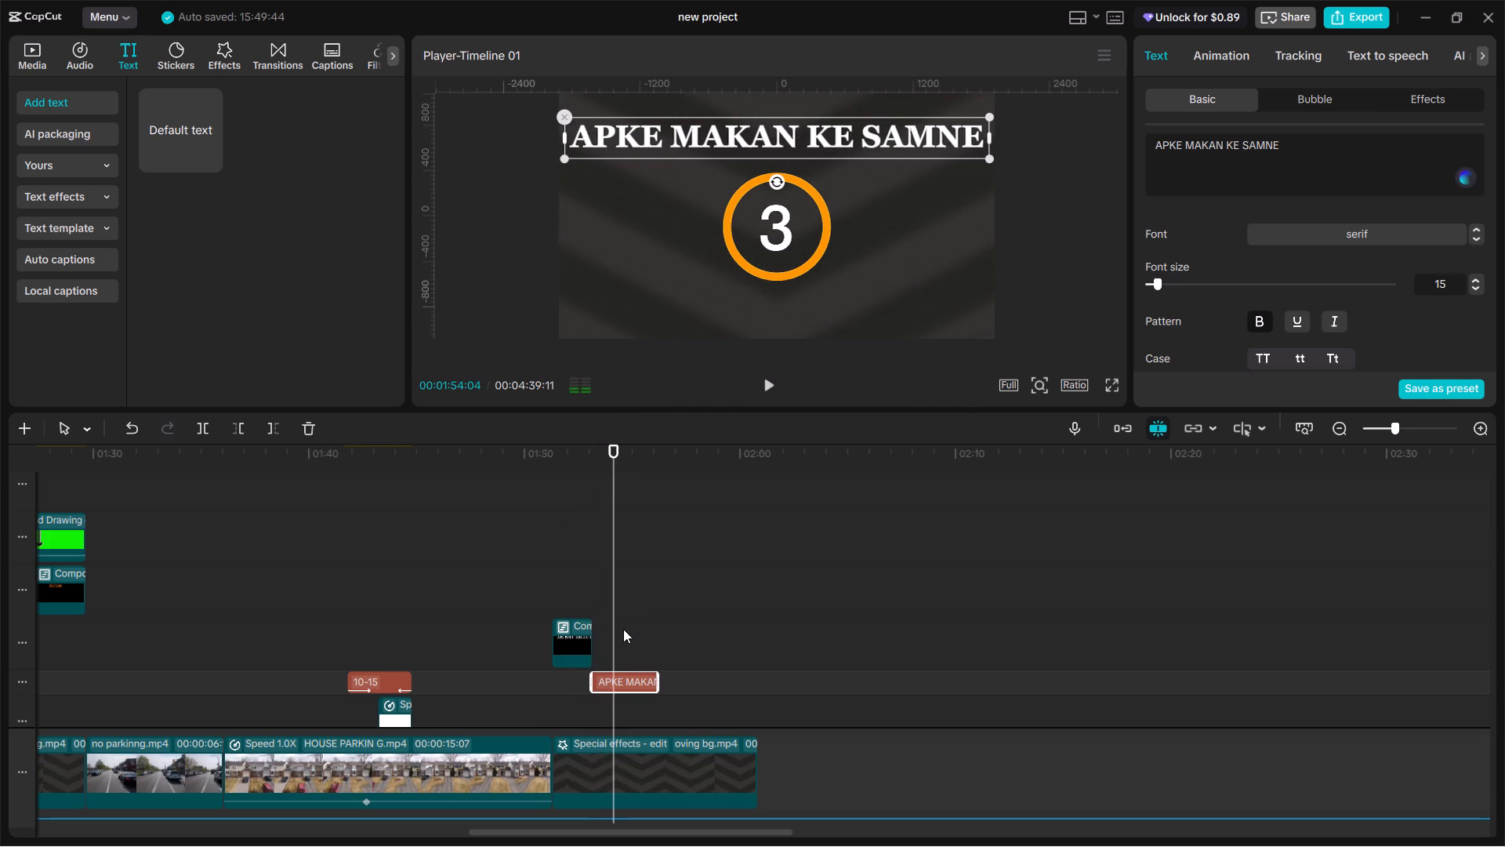
{"action": "key", "text": "Left"}
{"action": "key", "text": "Left"}
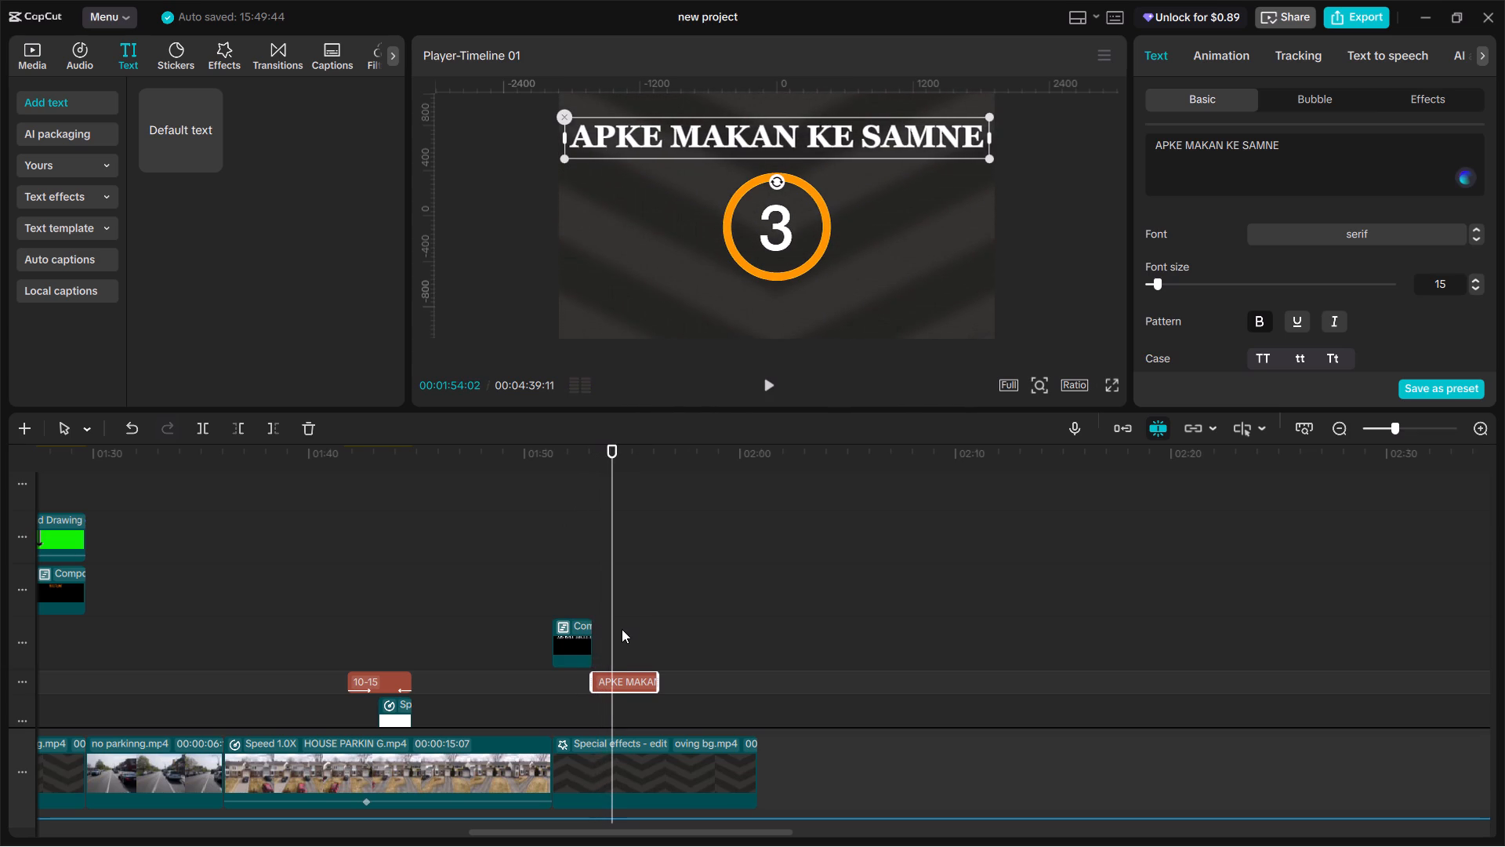
{"action": "key", "text": "Left"}
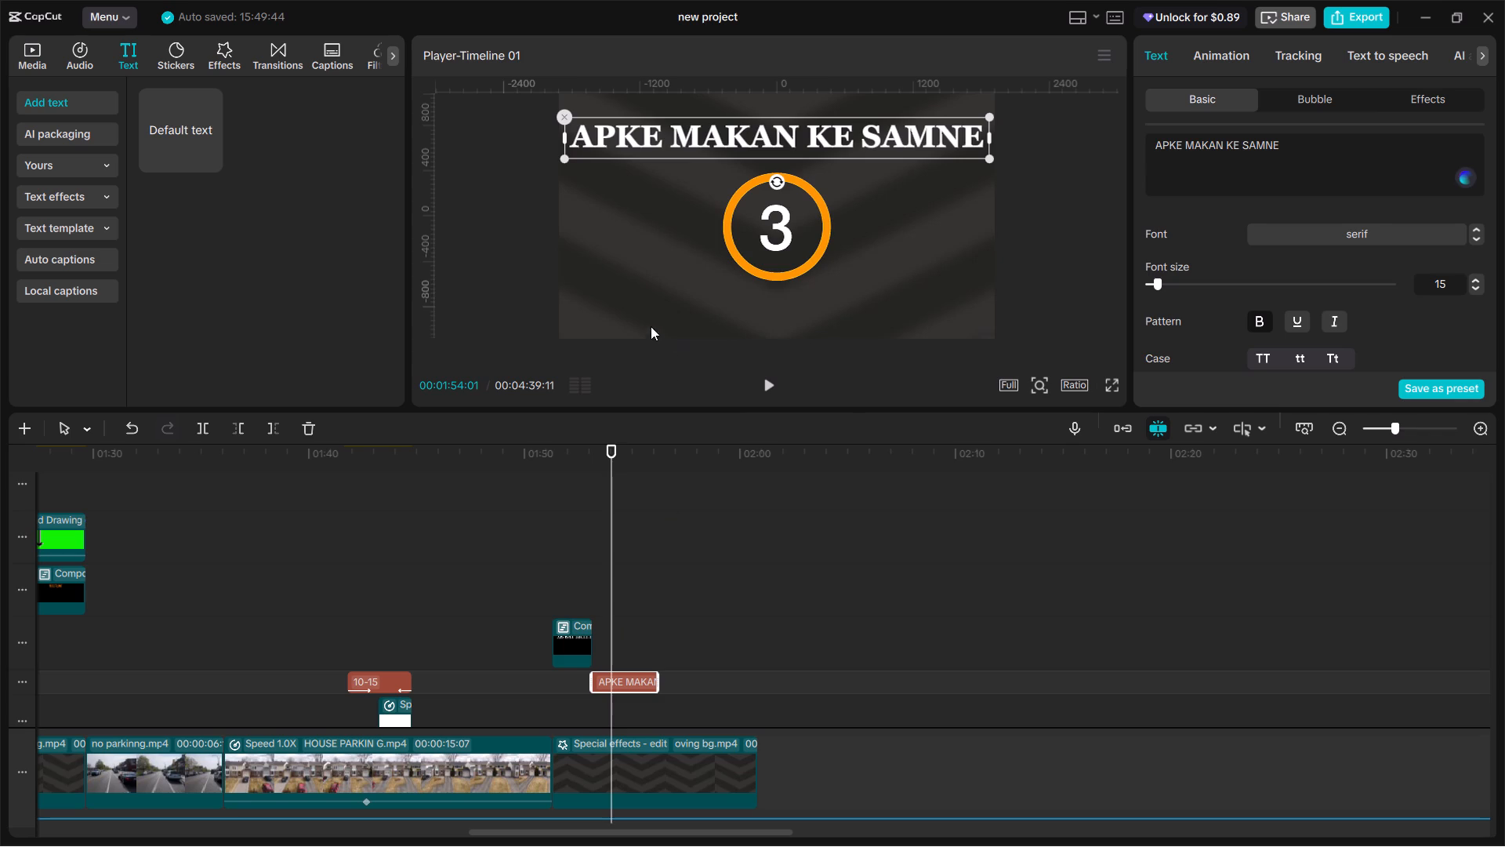
{"action": "key", "text": "space"}
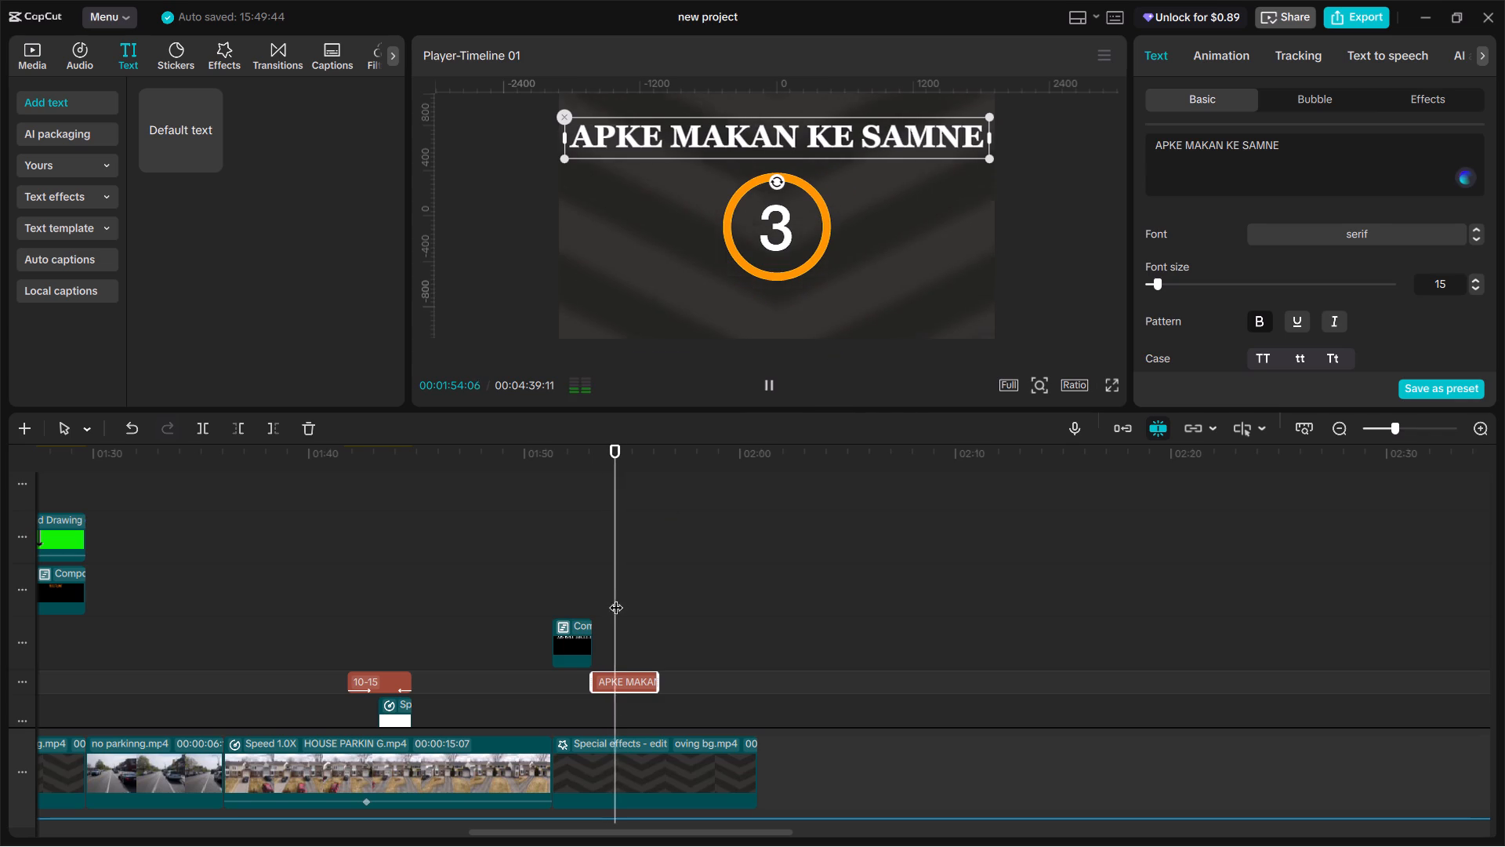
{"action": "left_click", "coordinate": [610, 595]}
{"action": "key", "text": "space"}
{"action": "key", "text": "space"}
{"action": "scroll", "coordinate": [616, 619], "scroll_direction": "down", "scroll_amount": 7}
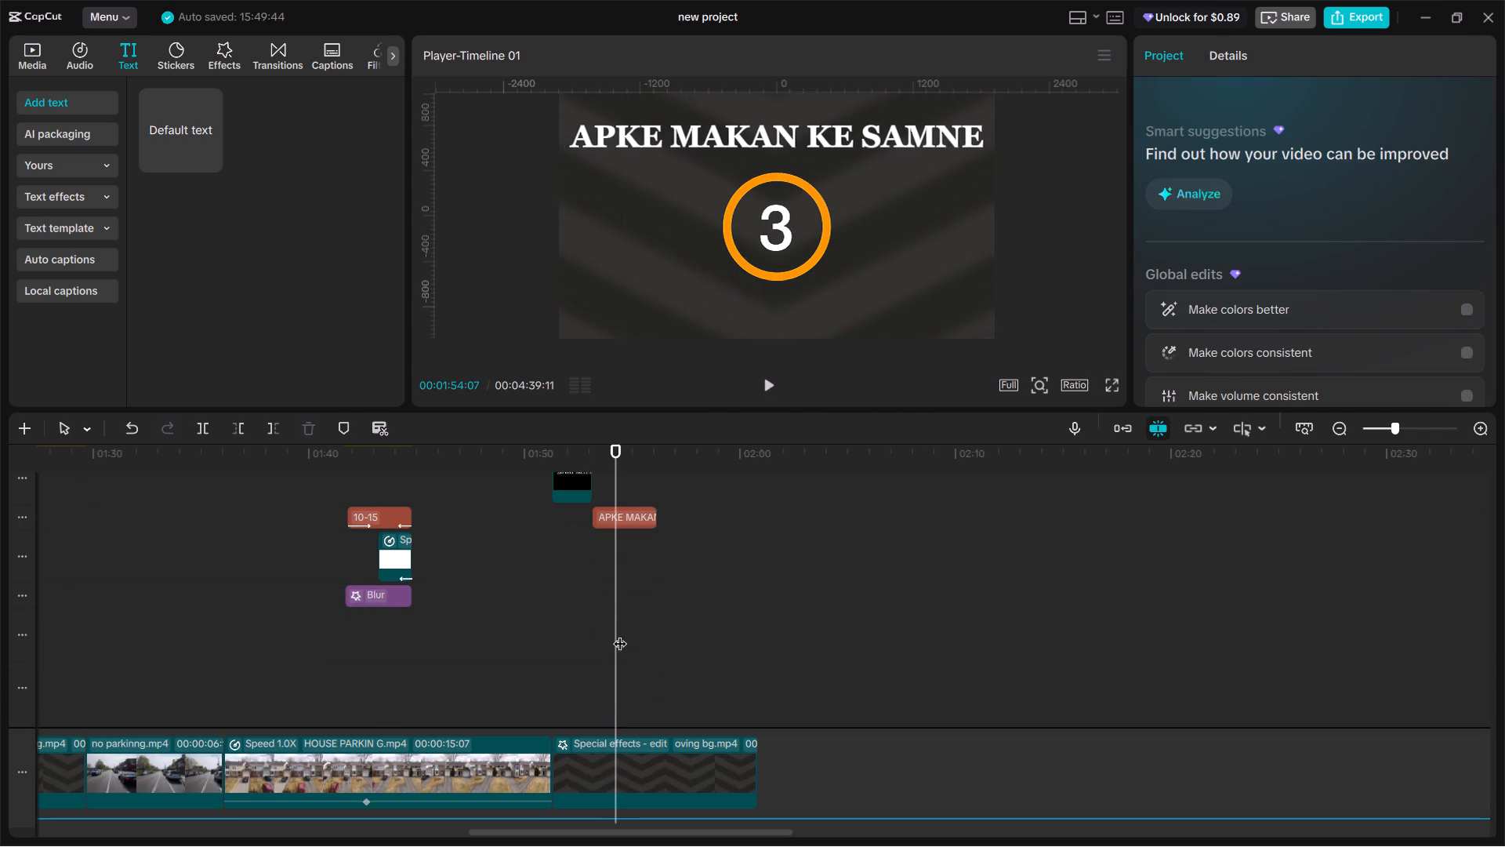
{"action": "scroll", "coordinate": [620, 634], "scroll_direction": "down", "scroll_amount": 16}
{"action": "scroll", "coordinate": [623, 643], "scroll_direction": "up", "scroll_amount": 7, "text": "ctrl"}
{"action": "scroll", "coordinate": [629, 634], "scroll_direction": "down", "scroll_amount": 18, "text": "ctrl"}
{"action": "scroll", "coordinate": [624, 640], "scroll_direction": "up", "scroll_amount": 8, "text": "ctrl"}
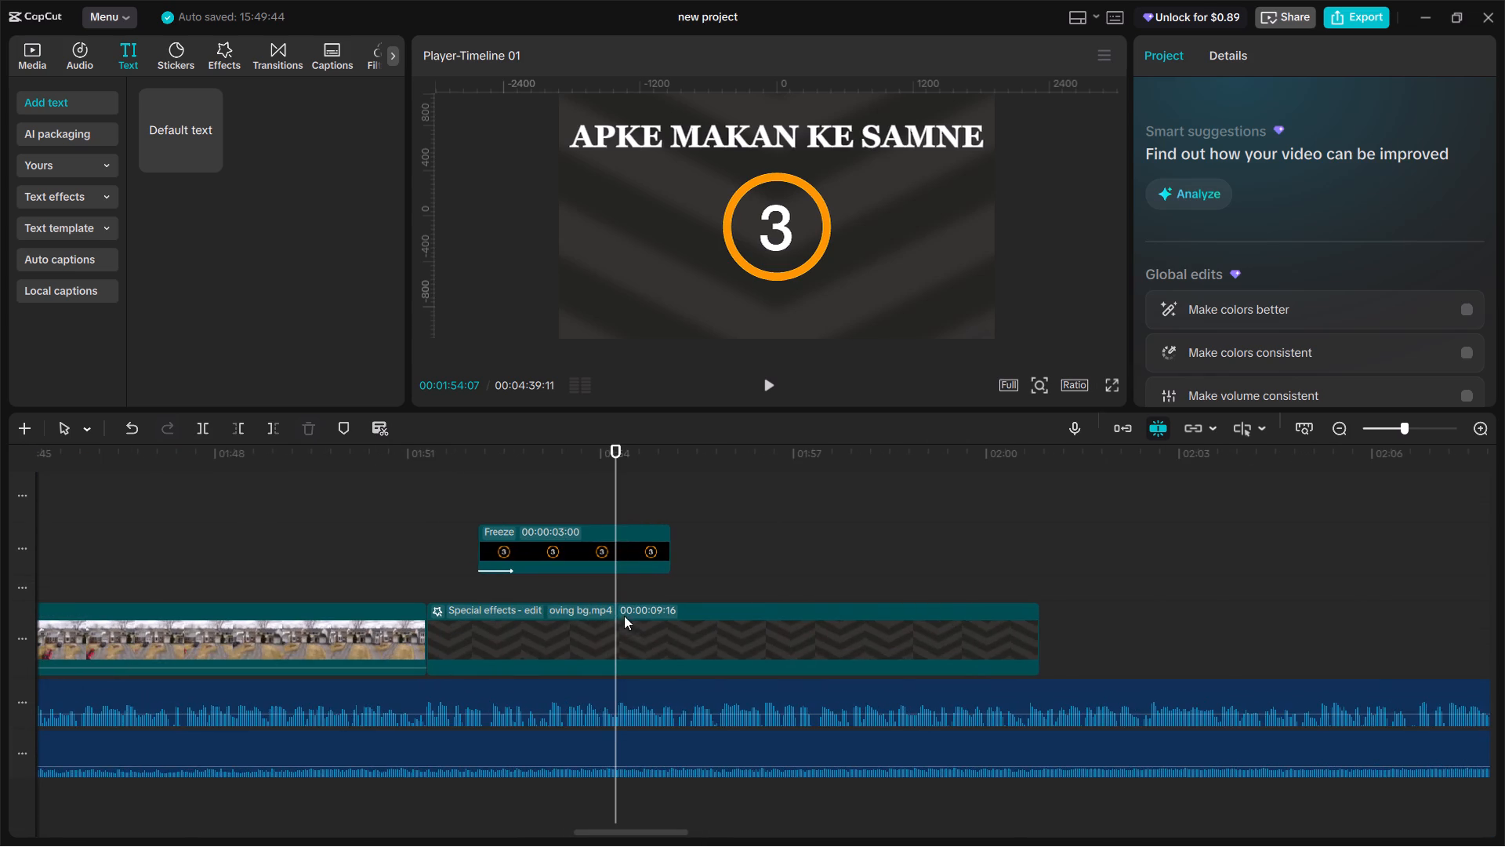
Duplicate the APKE MAKAN KE SAMNE text clip at 00:01:54:06 and replace the copy's text with "samne".
{"action": "left_click", "coordinate": [620, 500]}
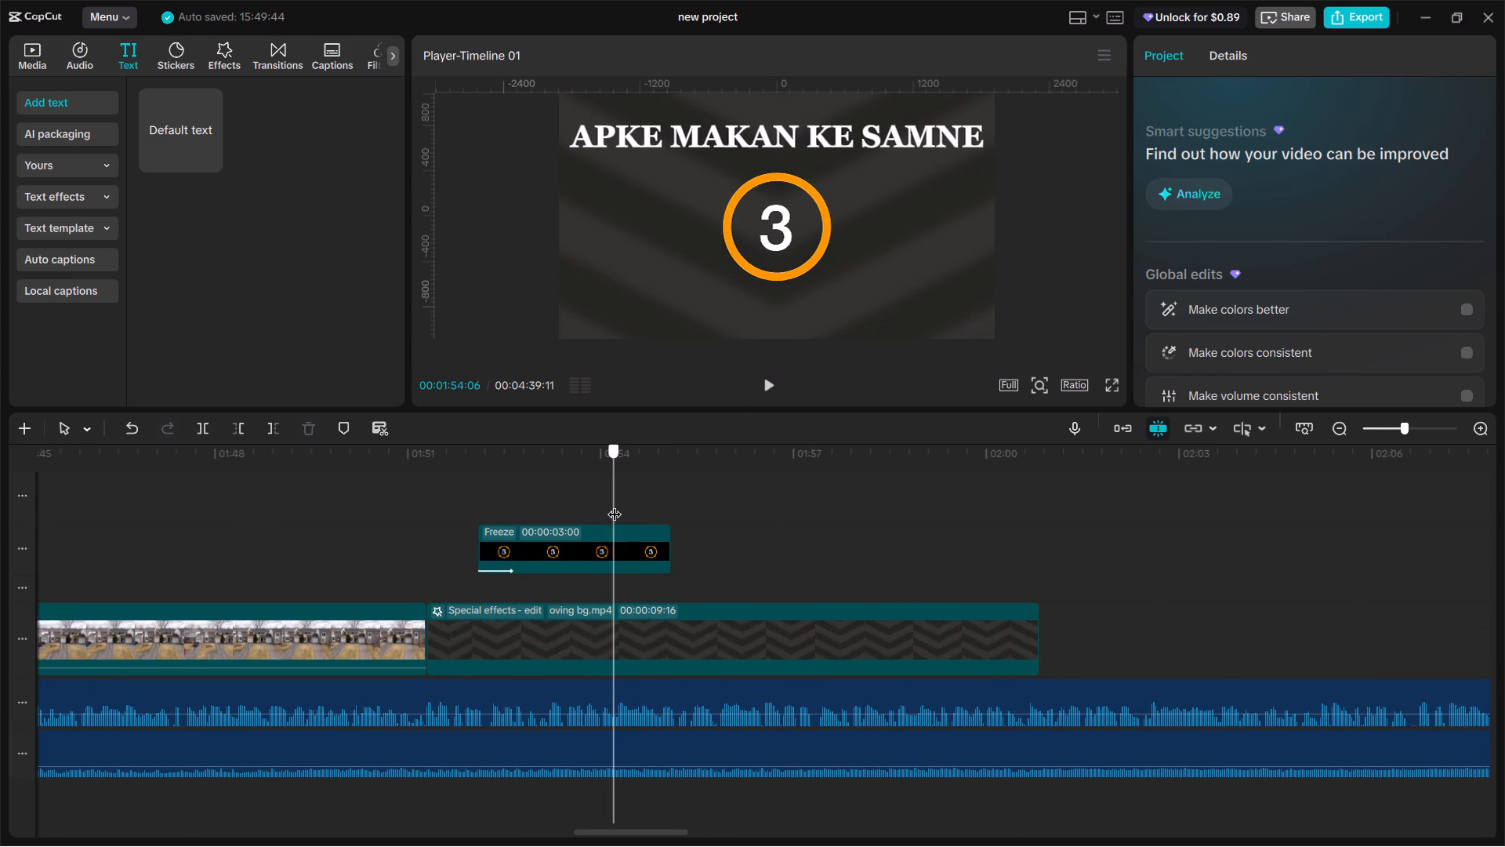
{"action": "key", "text": "space"}
{"action": "left_click", "coordinate": [615, 504]}
{"action": "scroll", "coordinate": [628, 597], "scroll_direction": "up", "scroll_amount": 20}
{"action": "scroll", "coordinate": [628, 597], "scroll_direction": "up", "scroll_amount": 1}
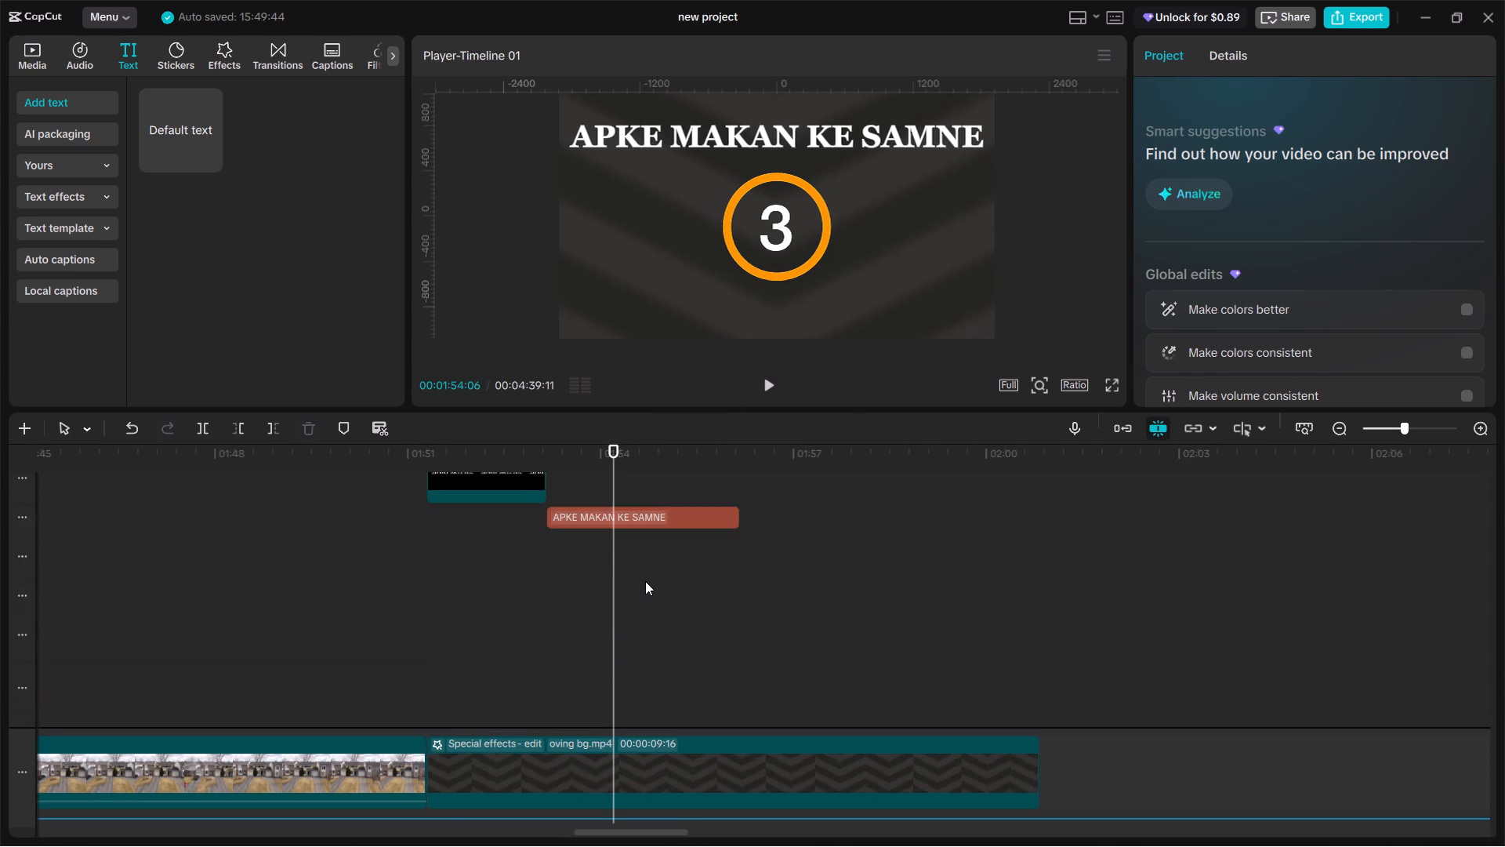
{"action": "scroll", "coordinate": [645, 581], "scroll_direction": "up", "scroll_amount": 5}
{"action": "scroll", "coordinate": [640, 597], "scroll_direction": "down", "scroll_amount": 9, "text": "ctrl"}
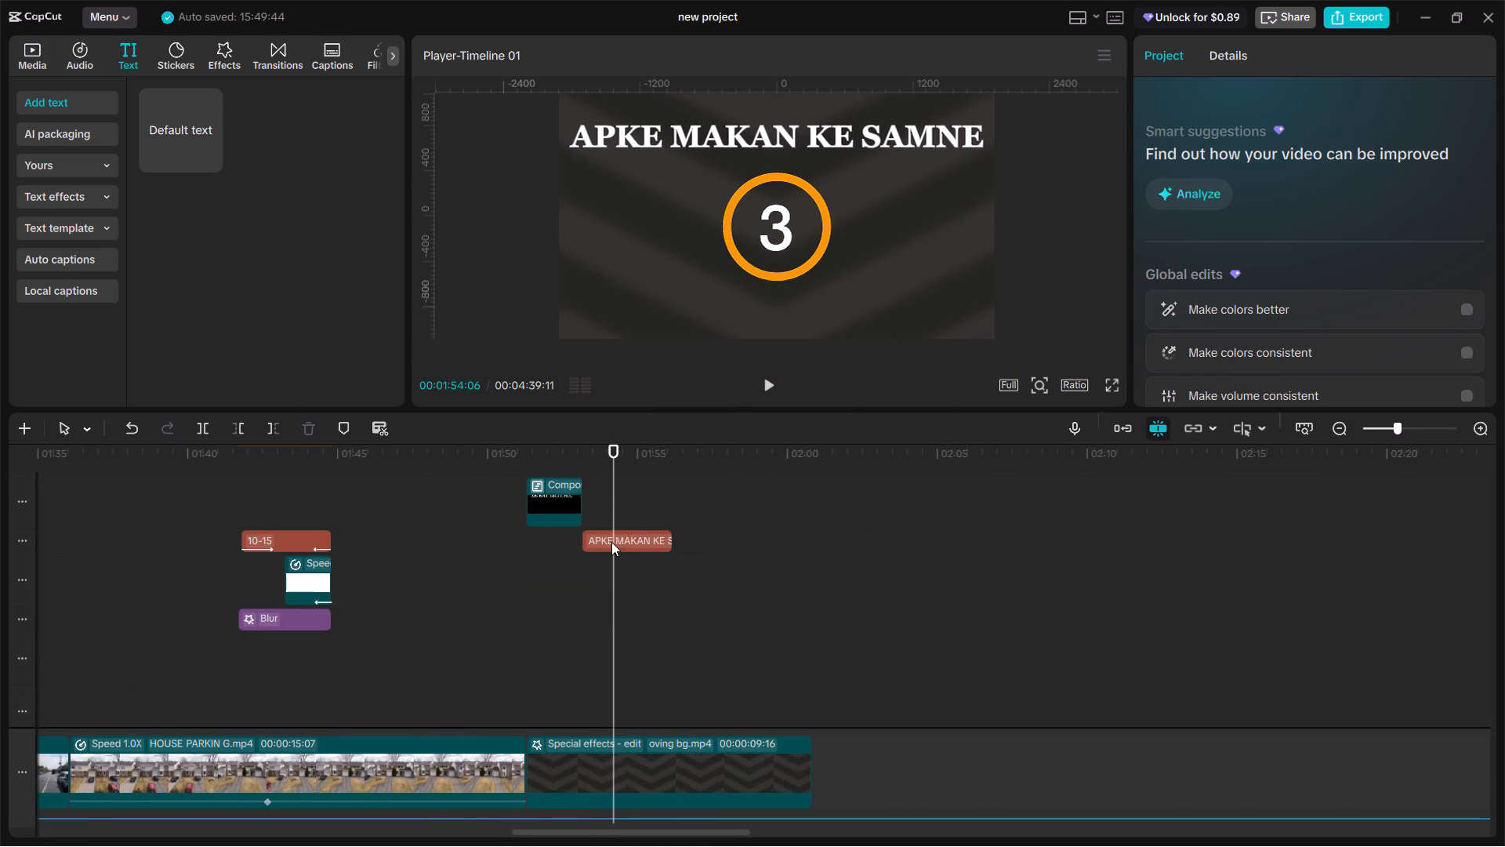
{"action": "left_click", "coordinate": [608, 543]}
{"action": "key", "text": "ctrl+c"}
{"action": "key", "text": "ctrl+v"}
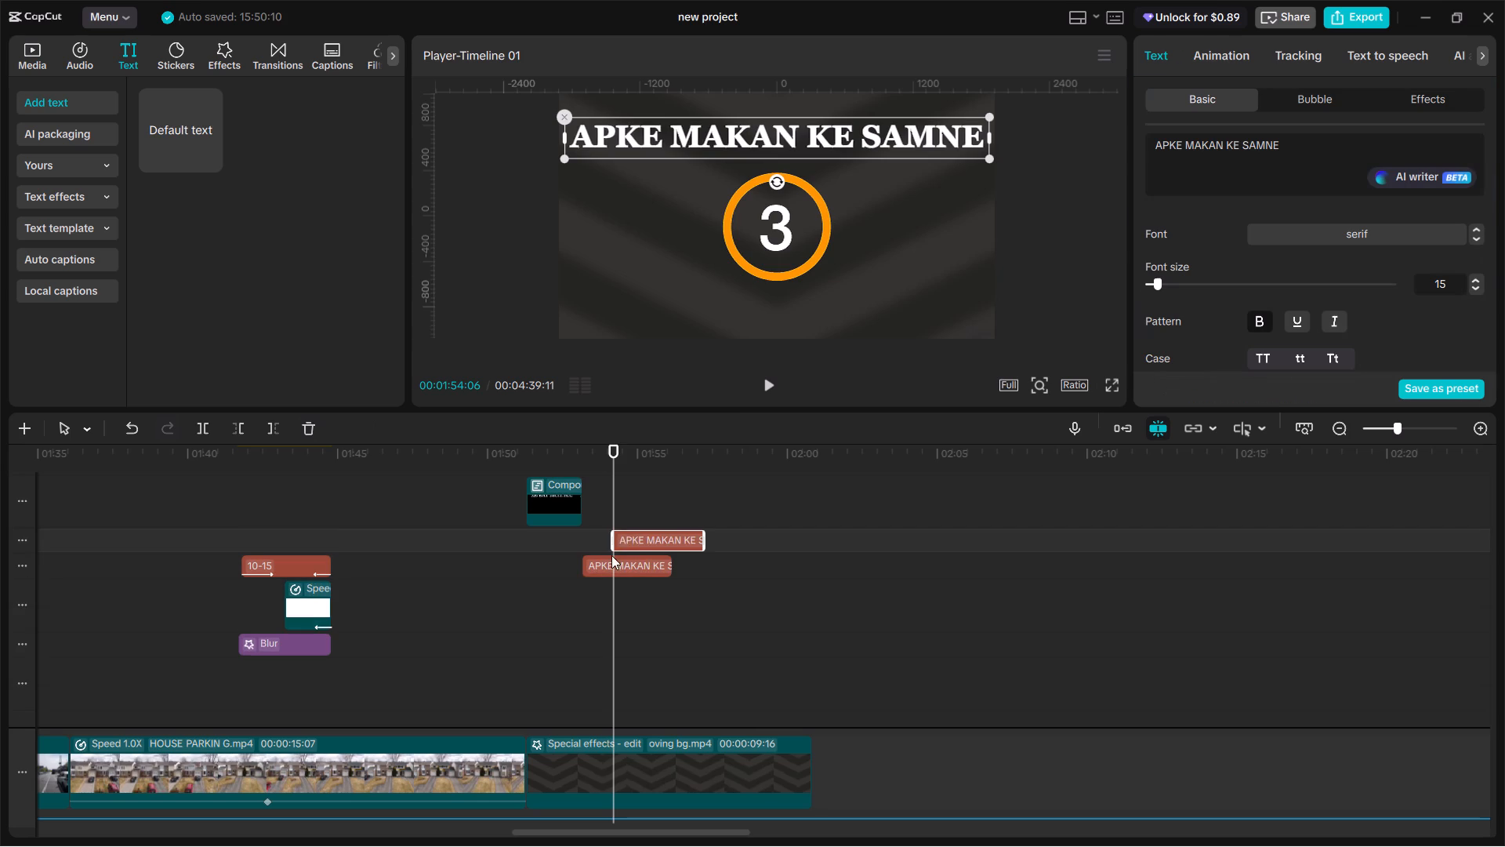
{"action": "left_click", "coordinate": [1311, 147]}
{"action": "key", "text": "ctrl+a"}
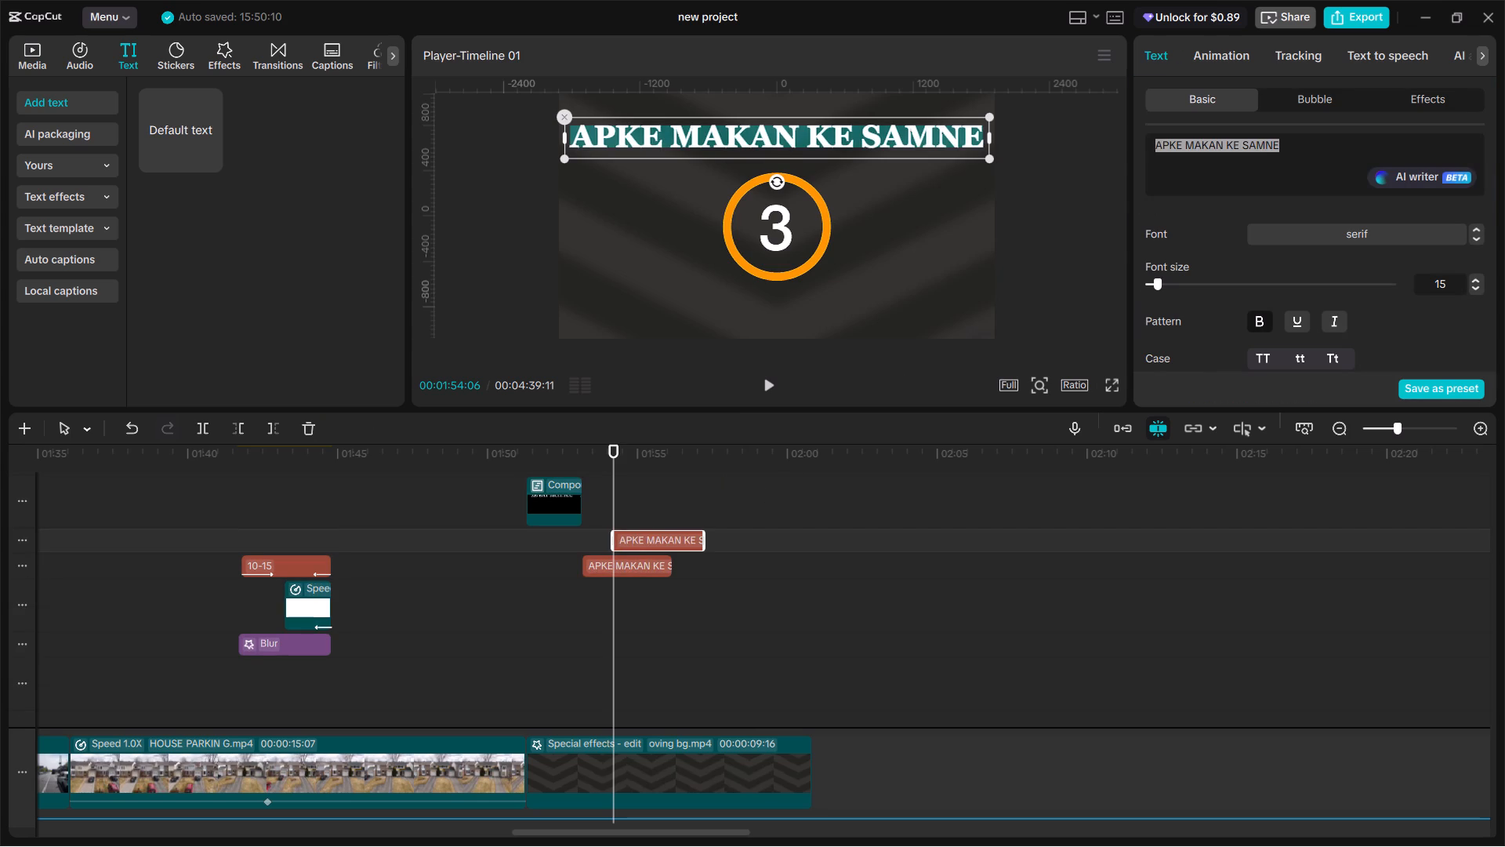
{"action": "type", "text": "samne"}
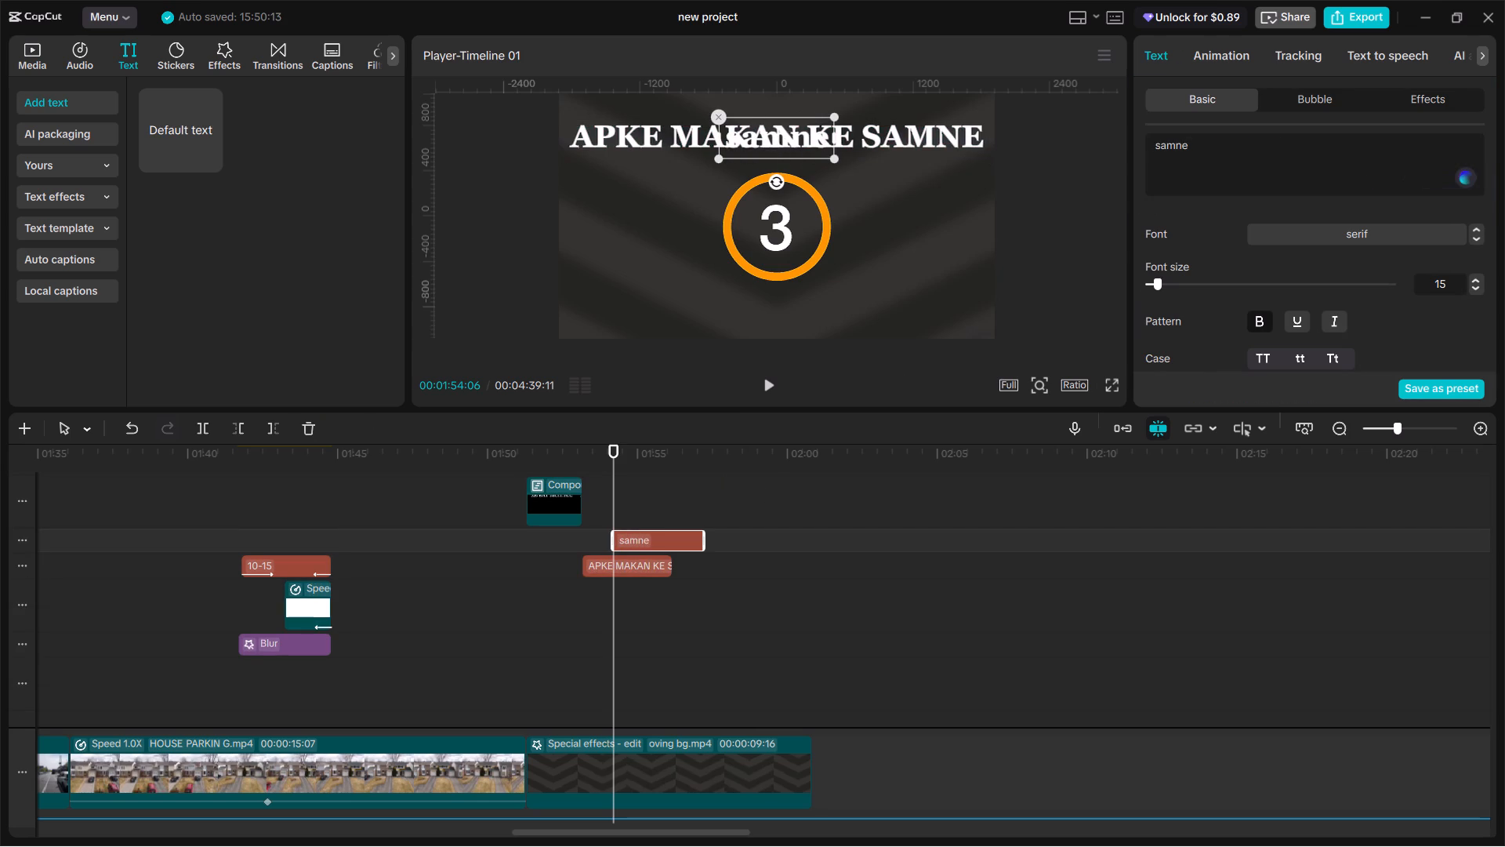
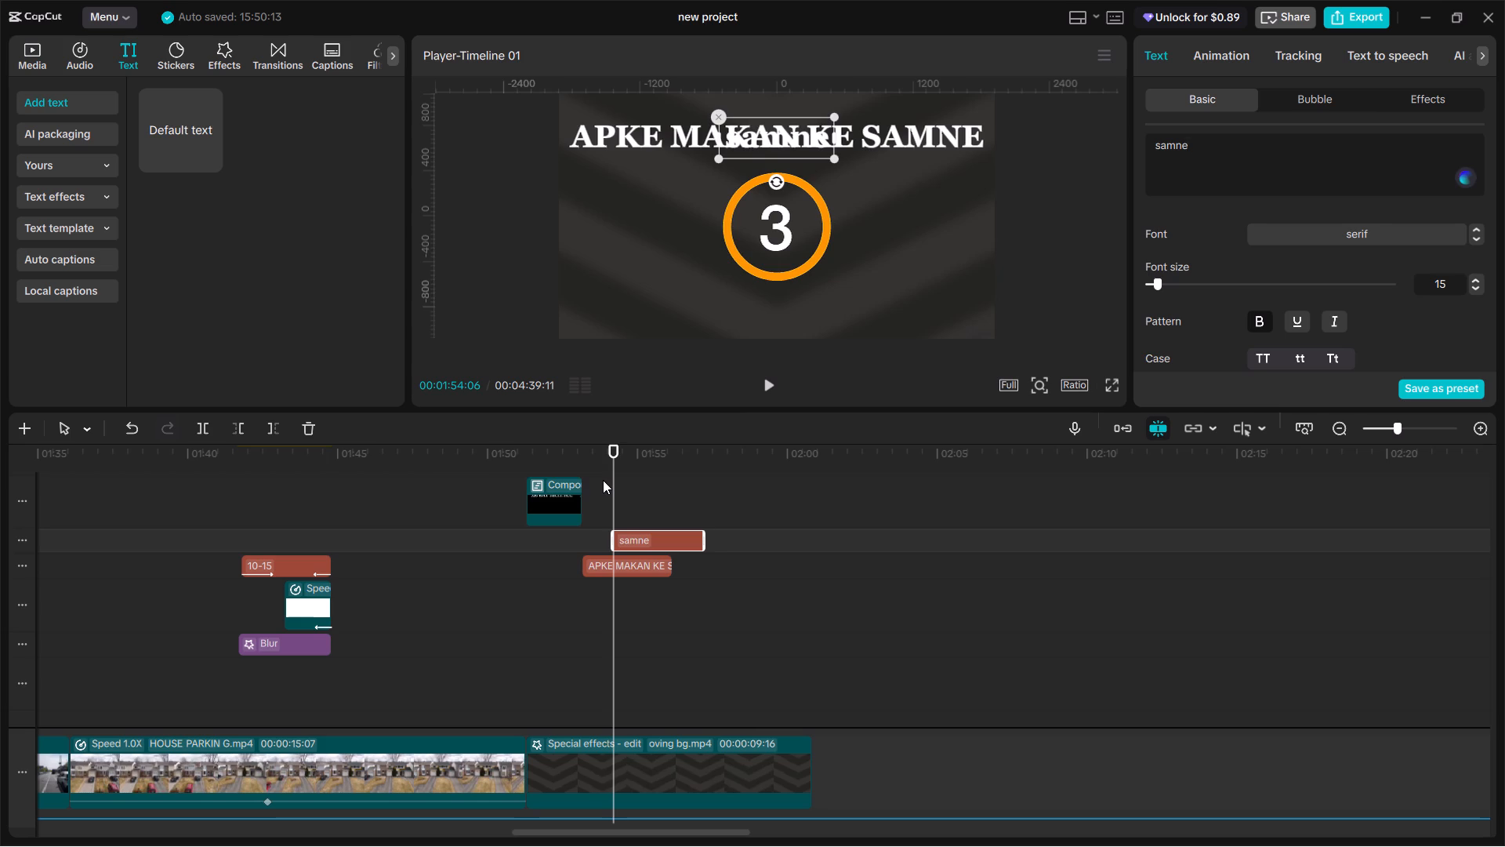
Move the "samne" title down the frame so it sits horizontally centred just below the number 3 ring.
{"action": "left_click_drag", "start_coordinate": [778, 134], "coordinate": [774, 174]}
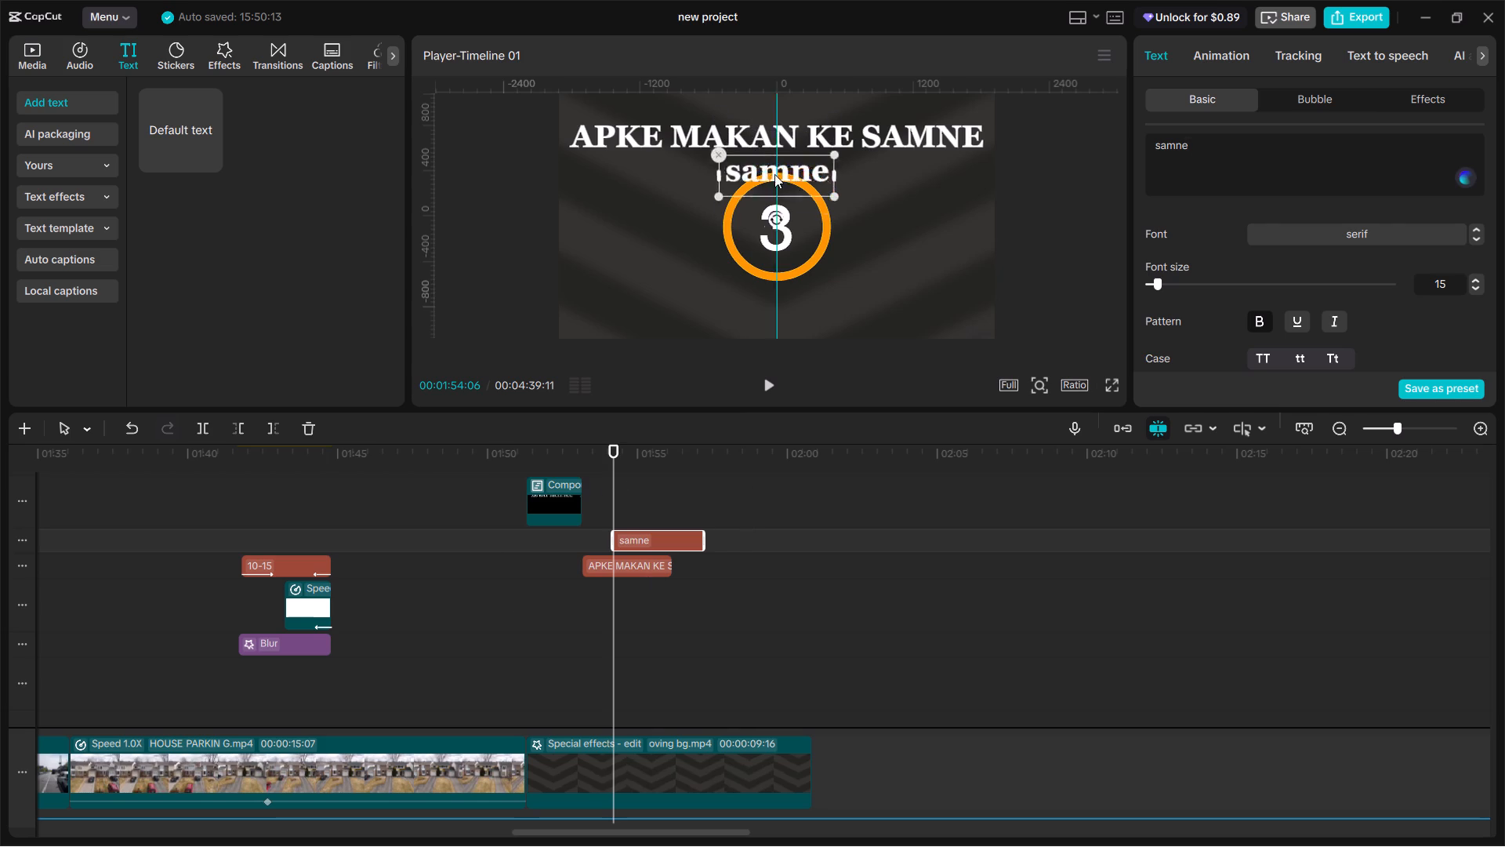
{"action": "left_click_drag", "start_coordinate": [774, 174], "coordinate": [775, 301]}
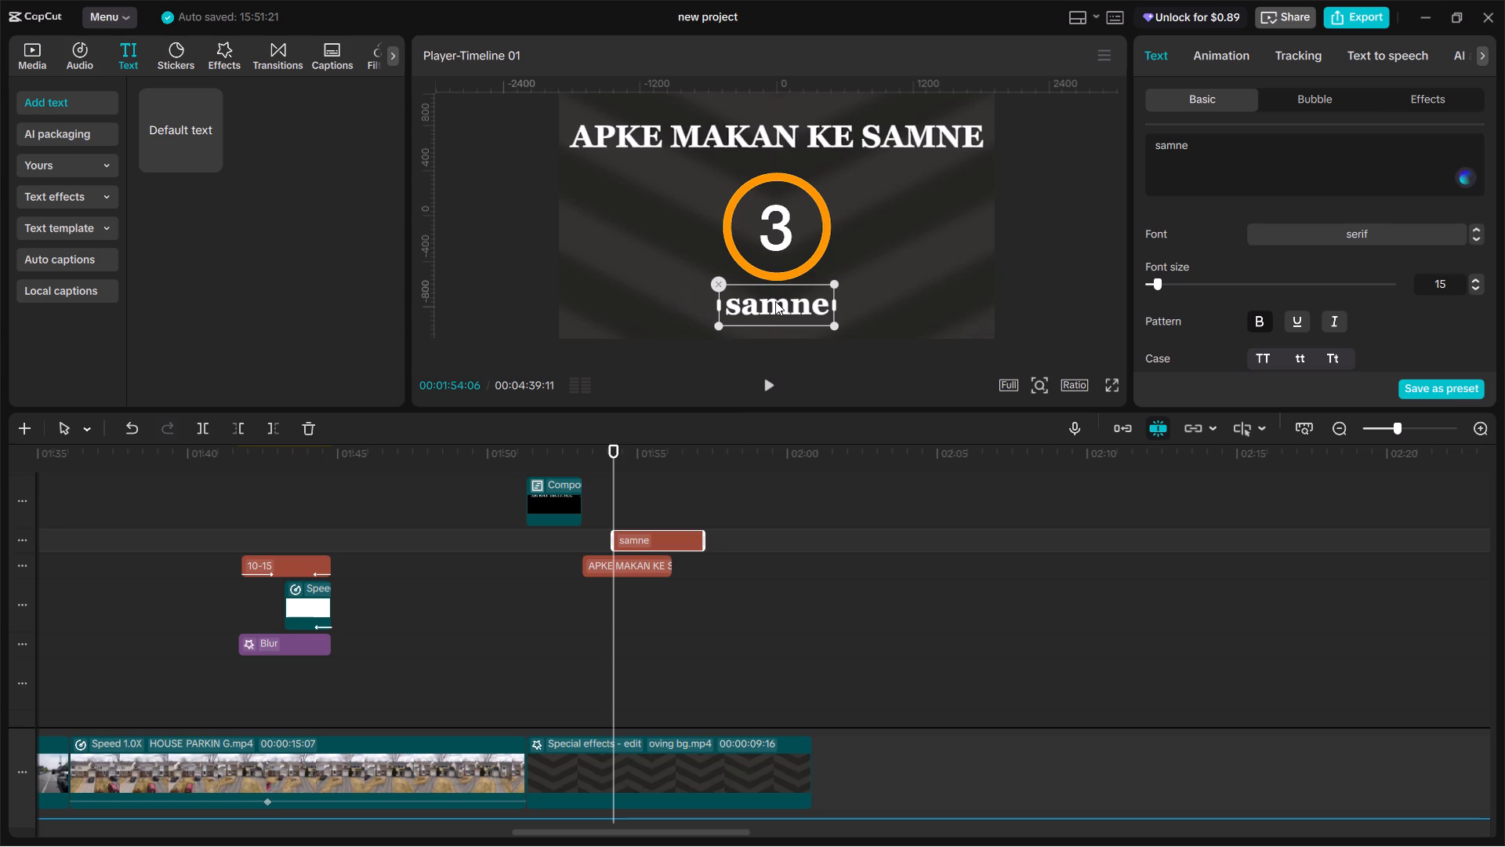
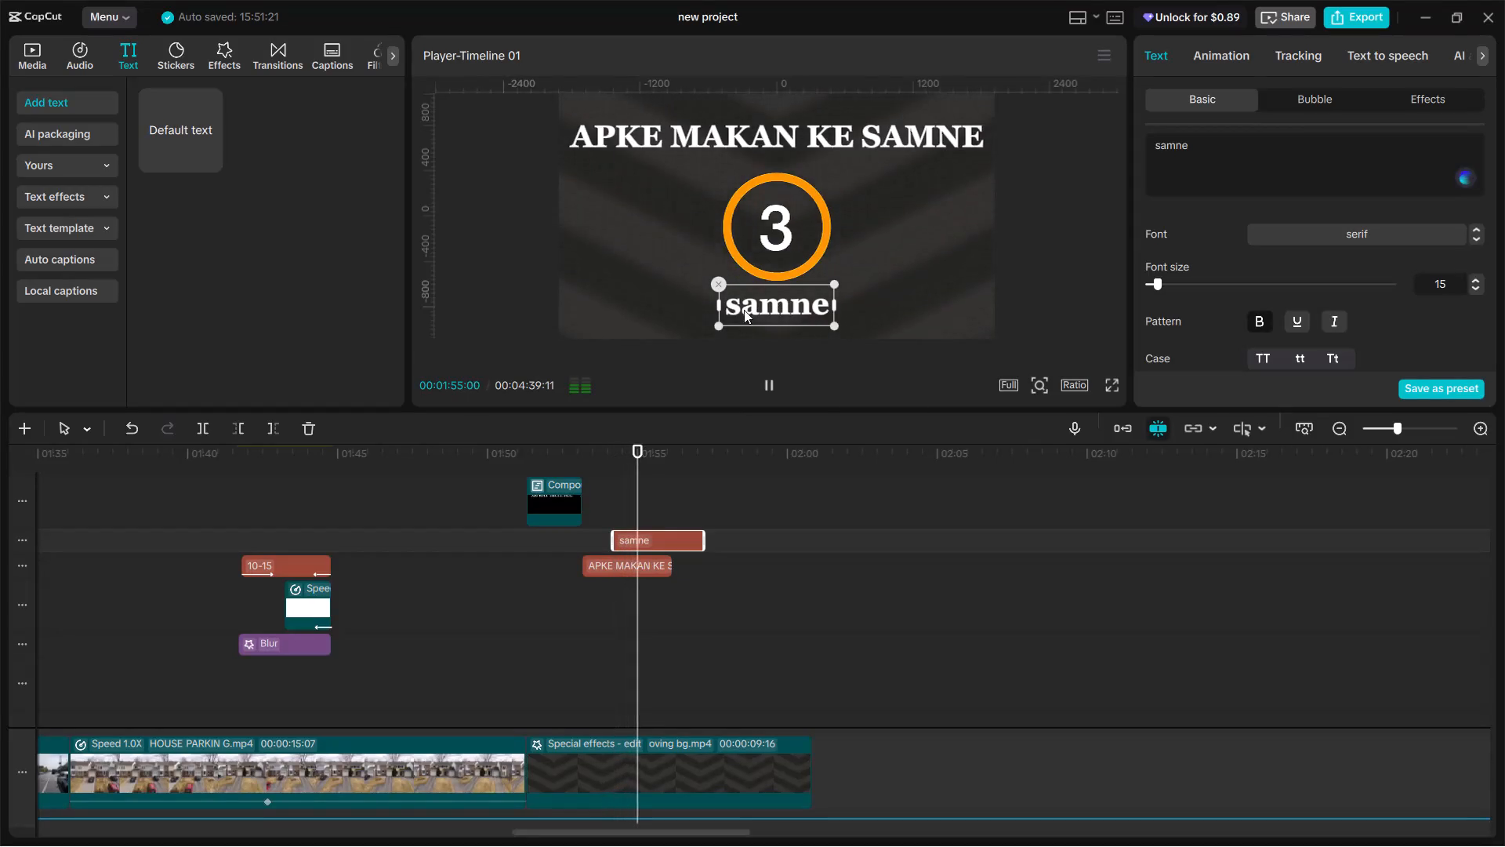
Deselect the "samne" title clip and try to pause the preview playback.
{"action": "double_click", "coordinate": [613, 498]}
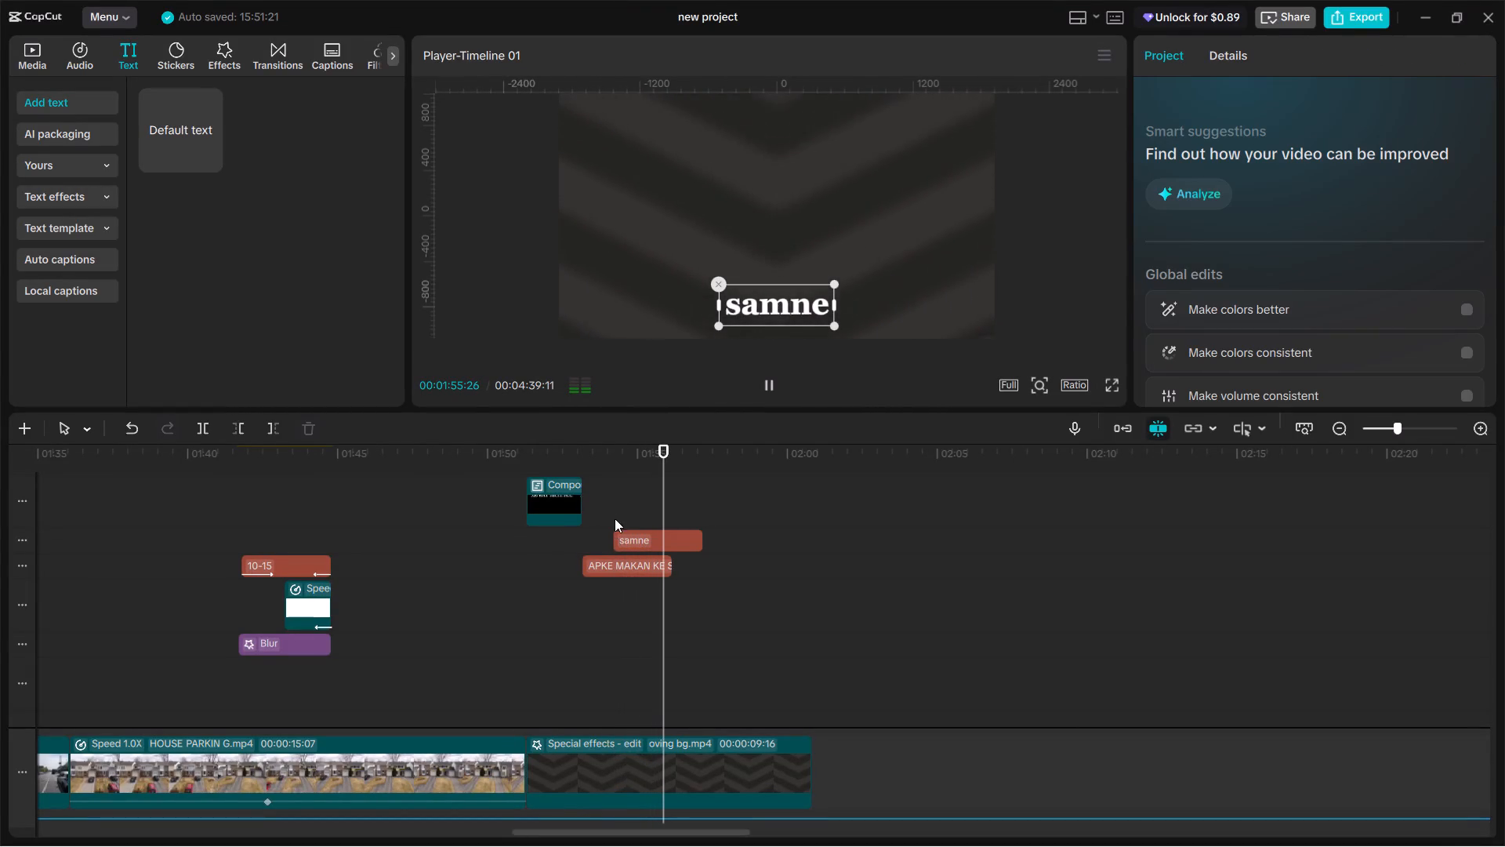
{"action": "left_click", "coordinate": [614, 515]}
{"action": "key", "text": "space"}
{"action": "left_click", "coordinate": [768, 391]}
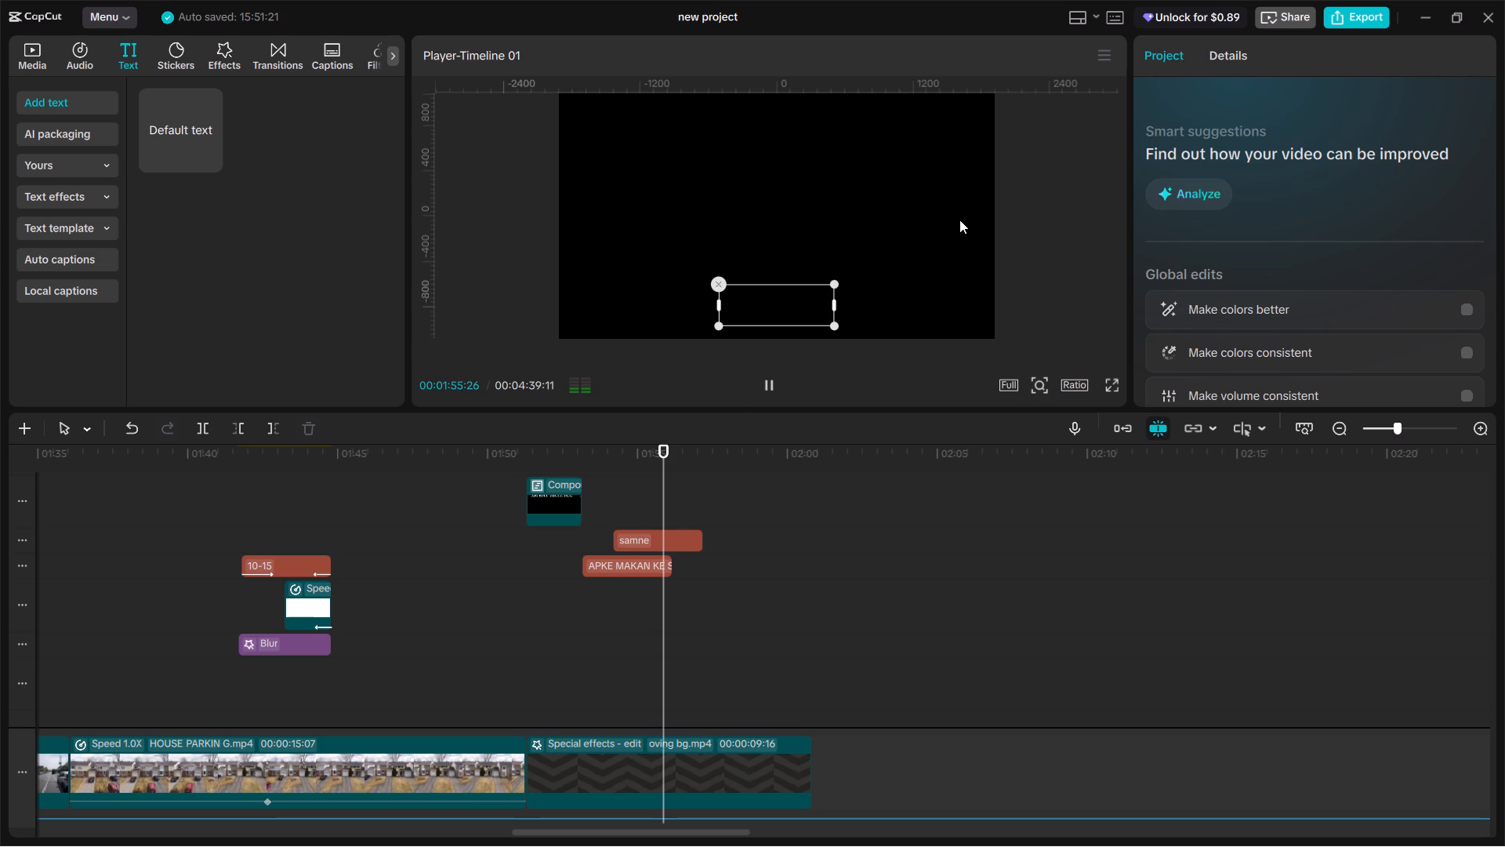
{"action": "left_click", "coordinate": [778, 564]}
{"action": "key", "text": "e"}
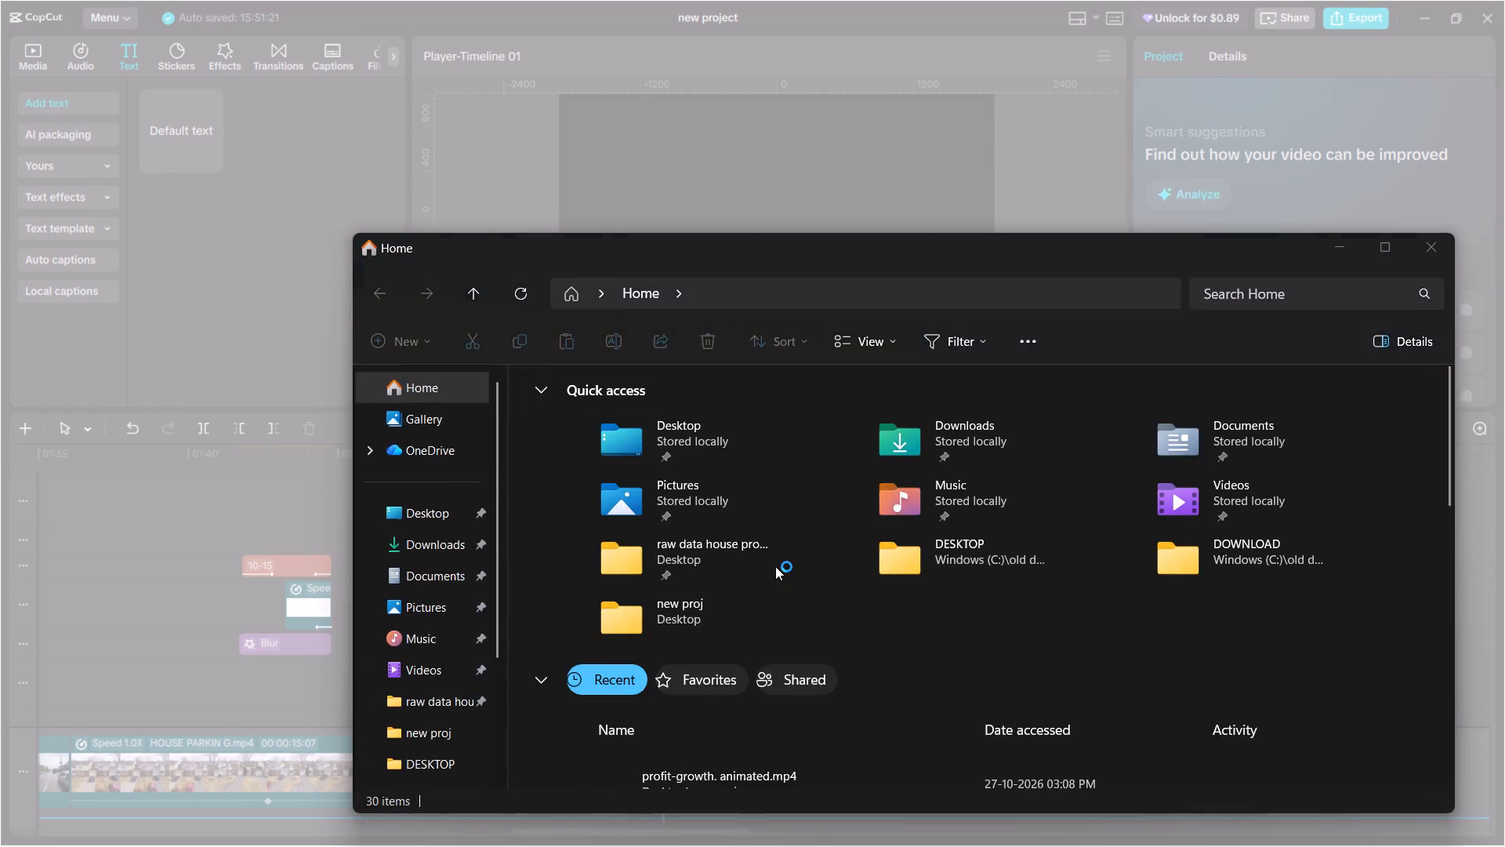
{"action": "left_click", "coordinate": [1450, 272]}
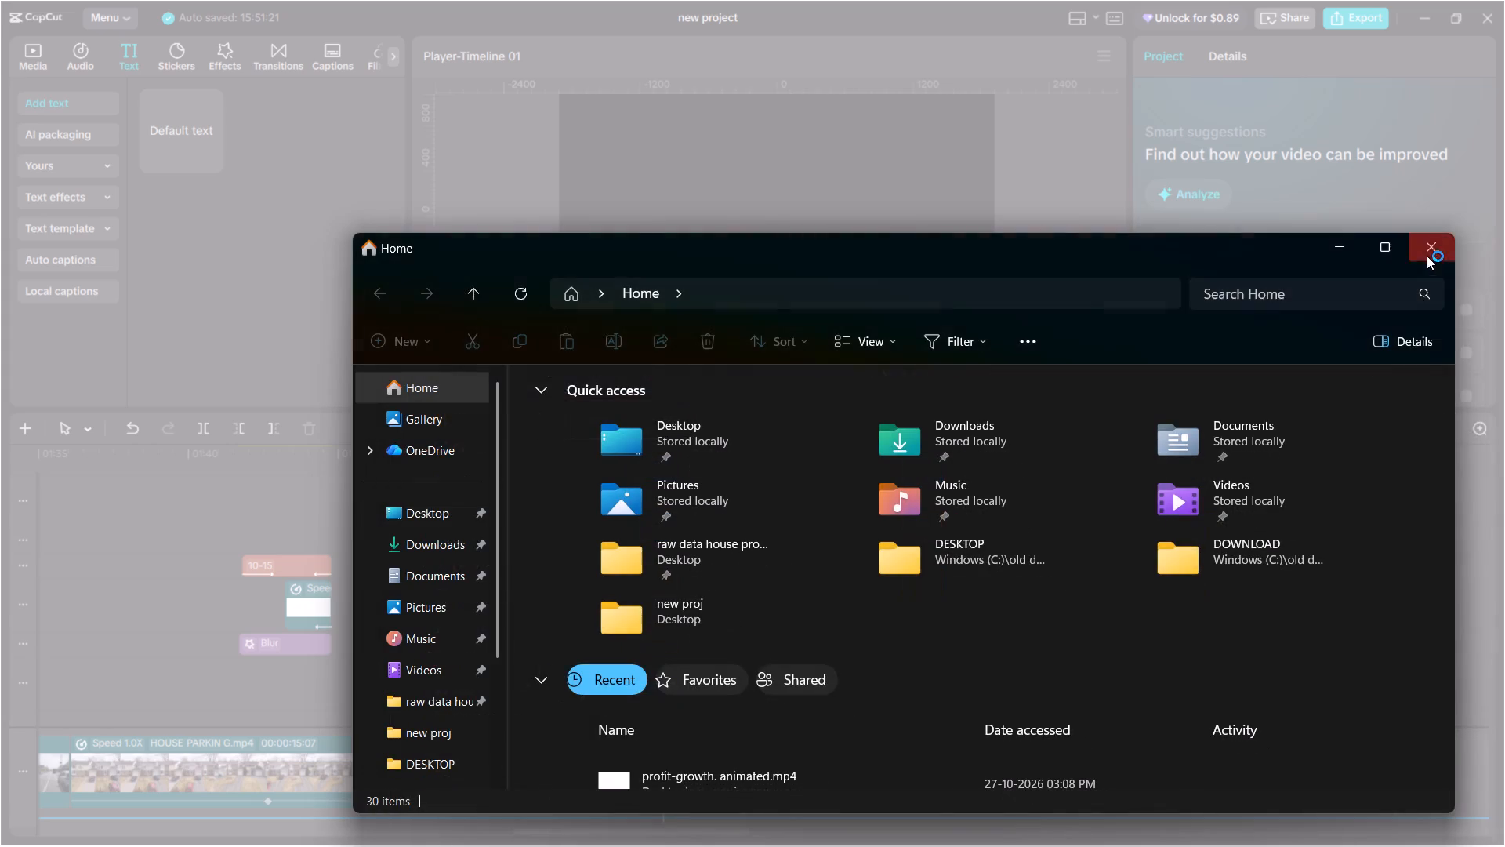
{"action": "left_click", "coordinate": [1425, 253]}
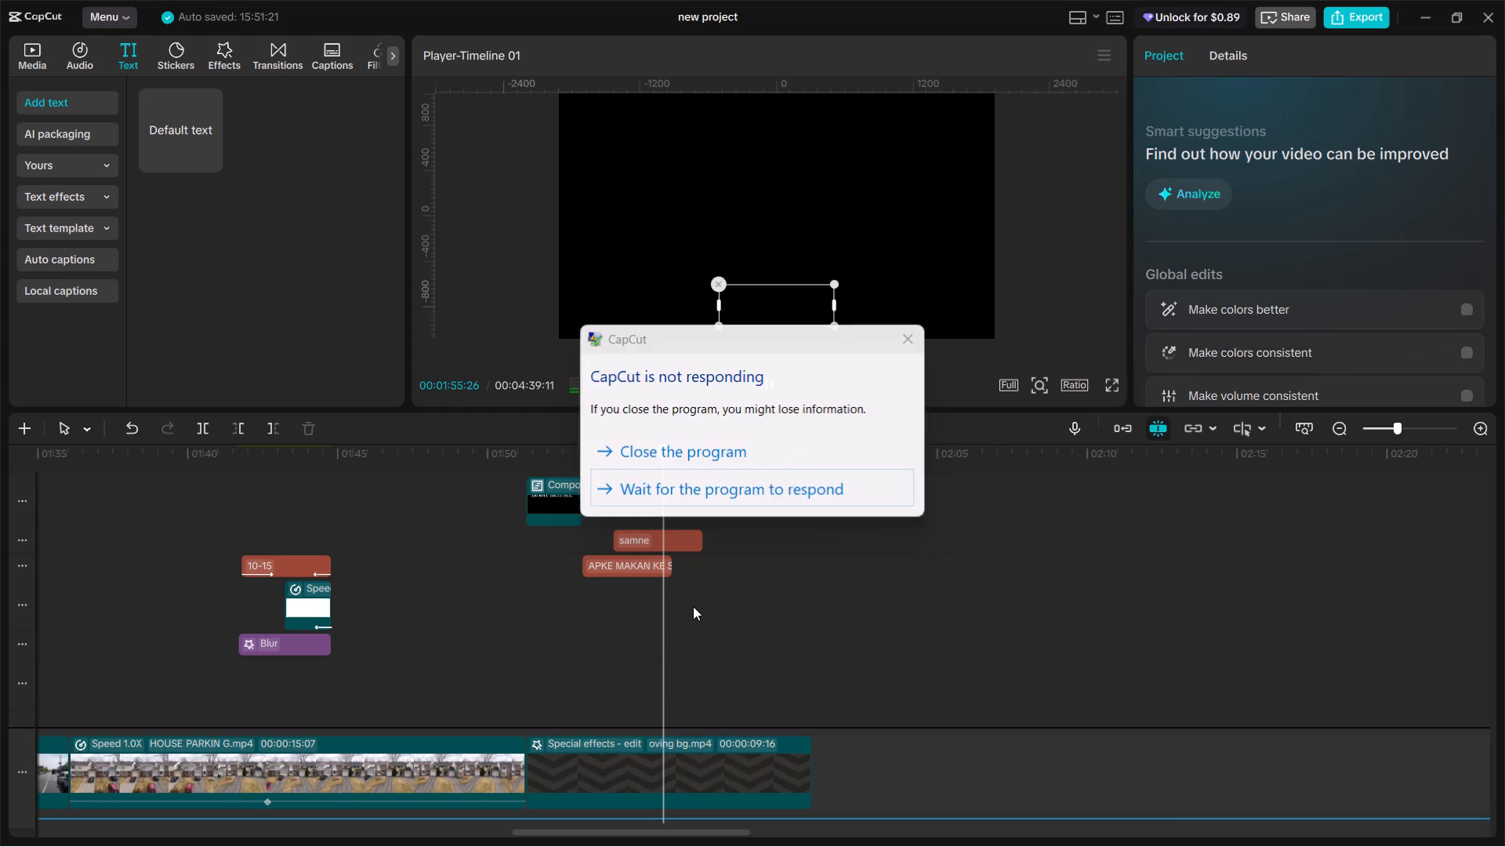
Pause the preview playback at about 00:01:55, within the "samne" and "APKE MAKAN KE SAMNE" title clips.
{"action": "key", "text": "space"}
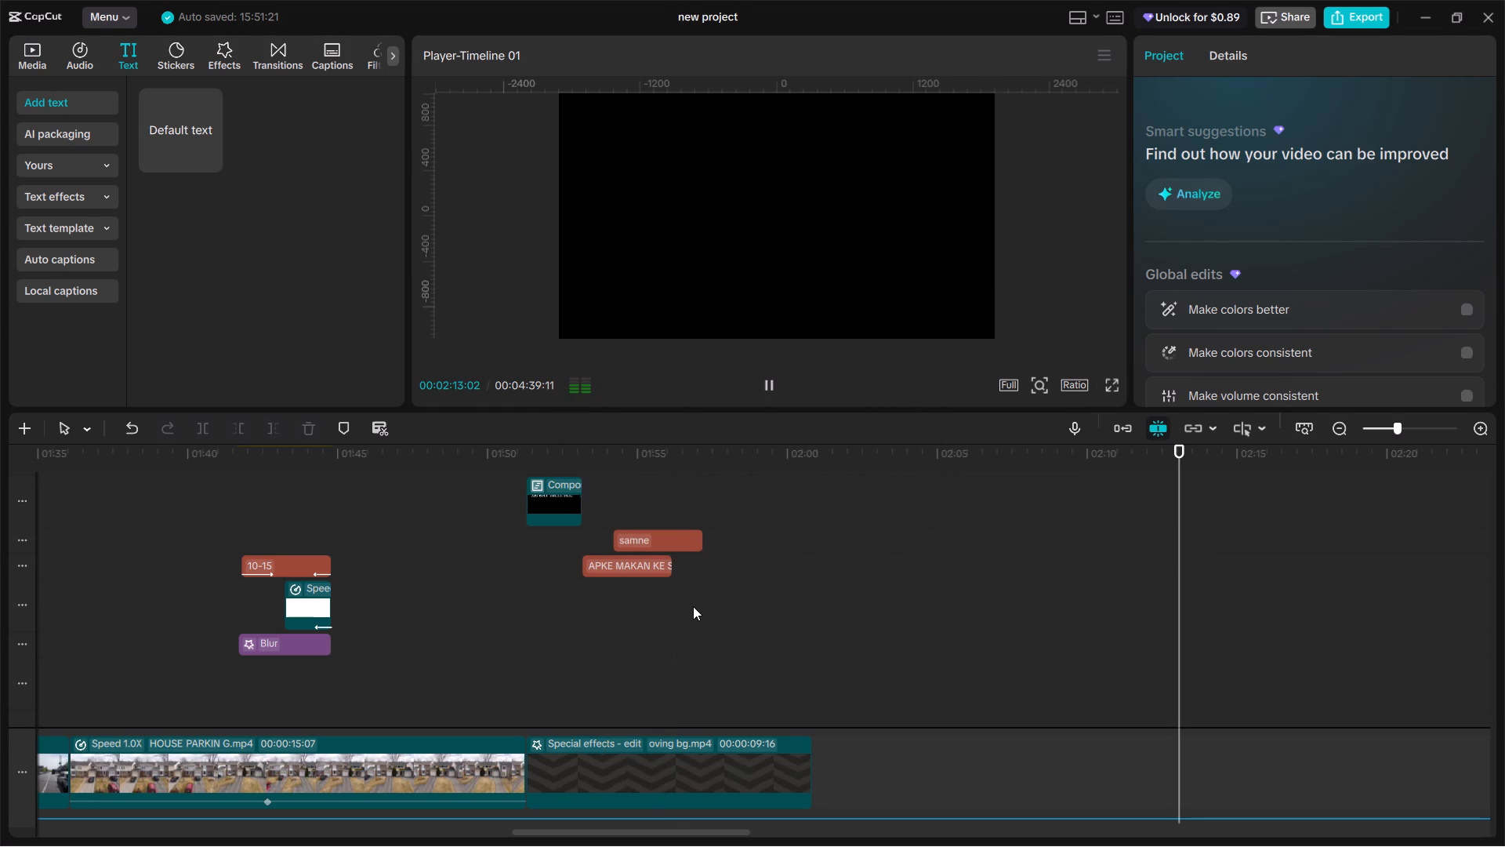
{"action": "key", "text": "space"}
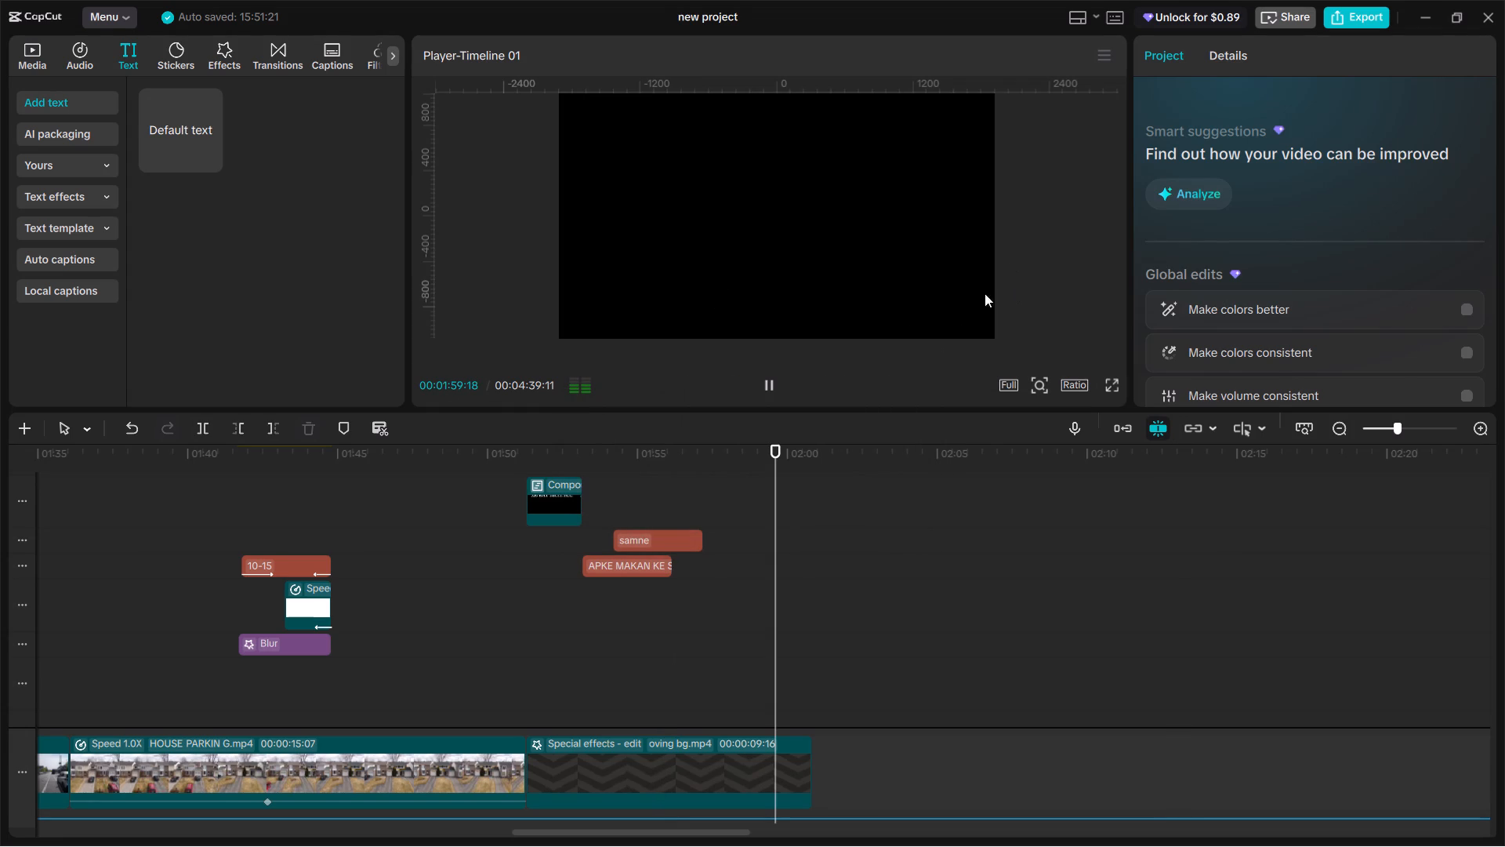
{"action": "left_click", "coordinate": [776, 384]}
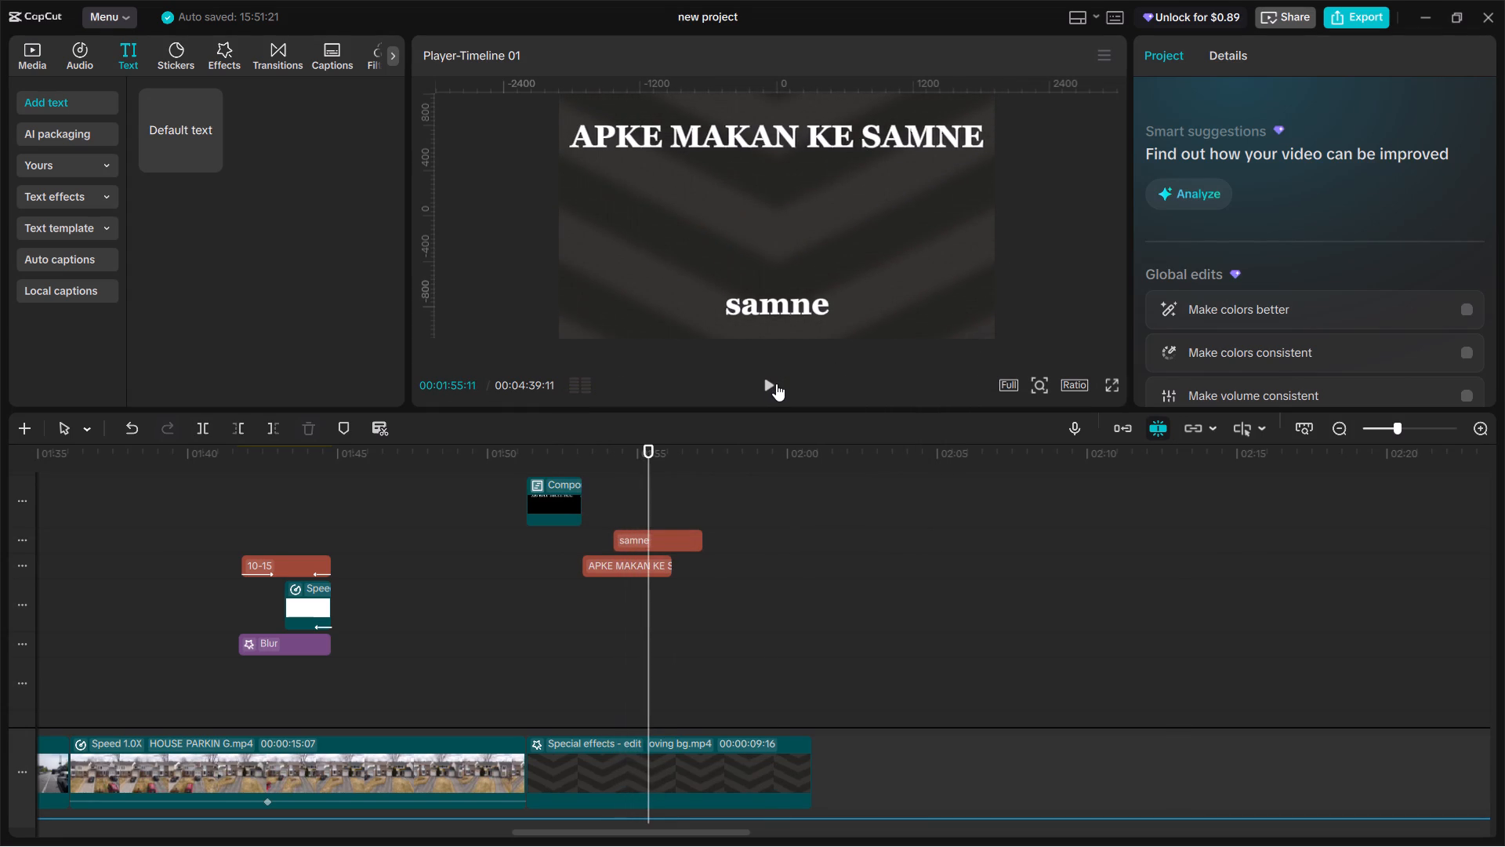
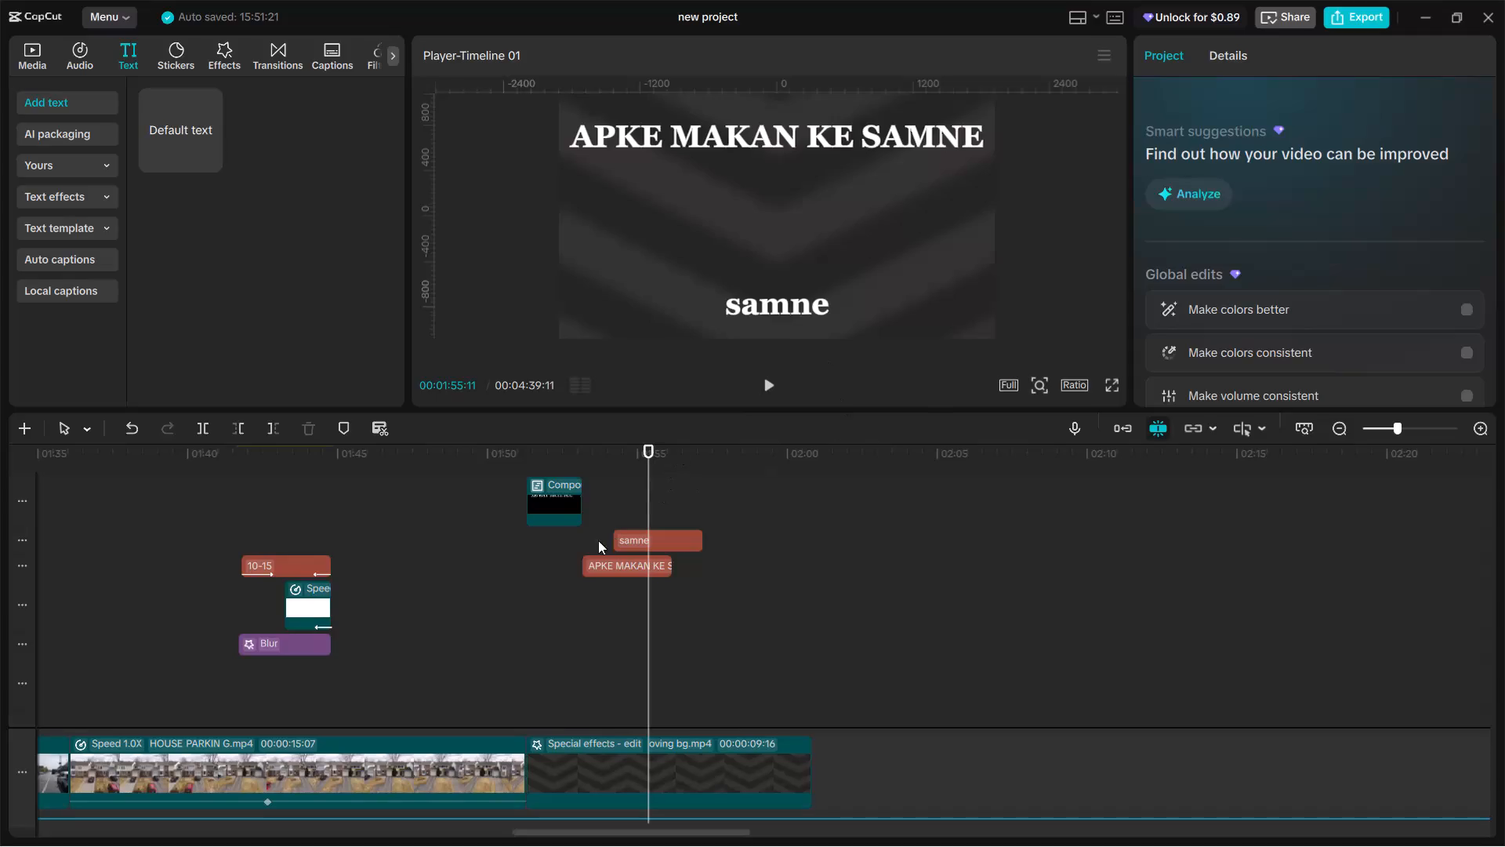
Preview the section around 00:01:54 and change the lower "samne" title to uppercase.
{"action": "left_click", "coordinate": [598, 518]}
{"action": "left_click", "coordinate": [607, 507]}
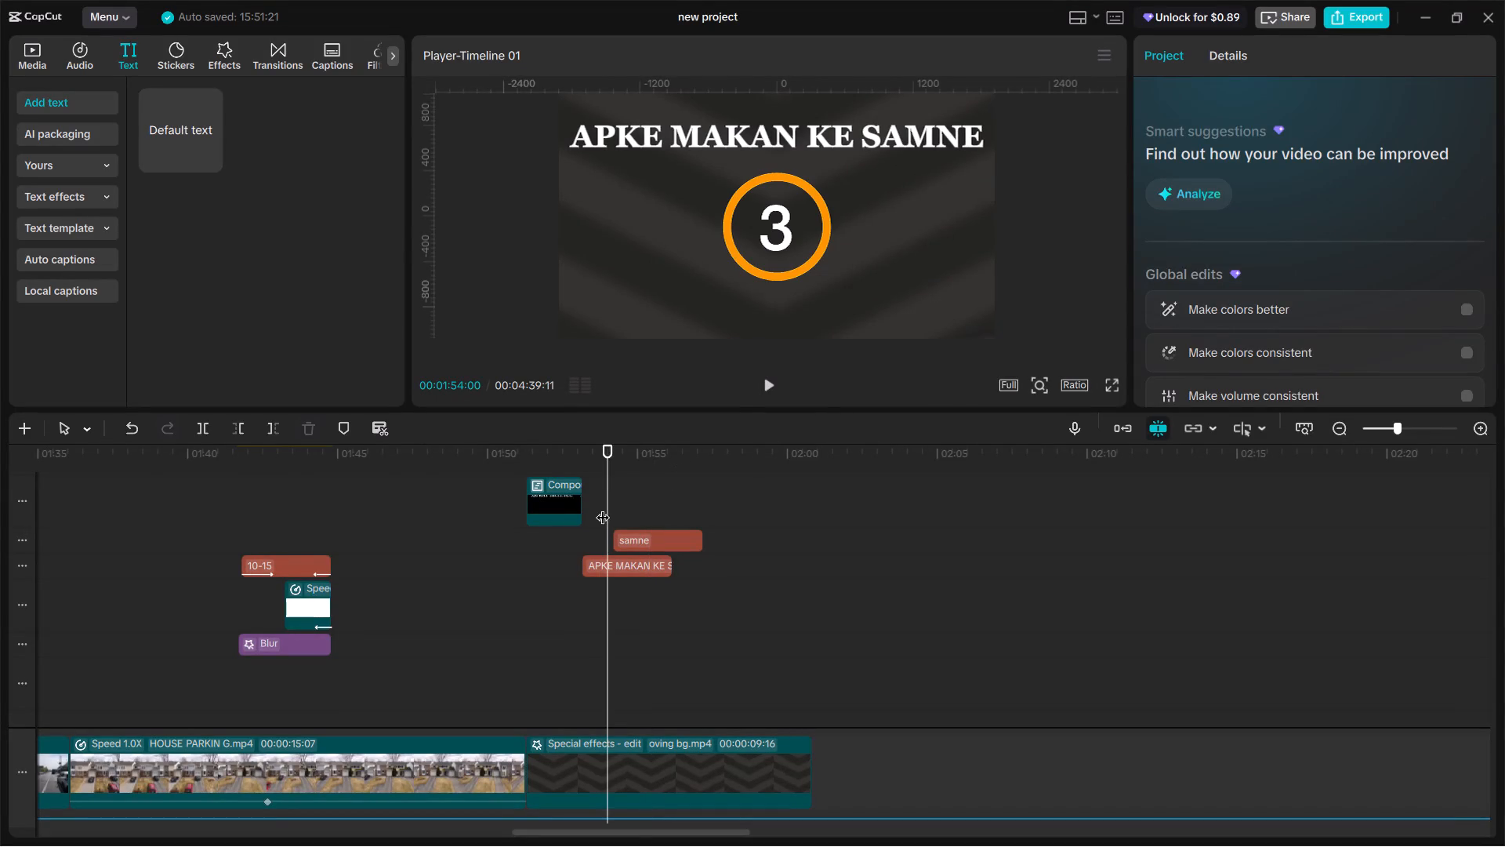
{"action": "left_click_drag", "start_coordinate": [604, 507], "coordinate": [585, 521]}
{"action": "key", "text": "space"}
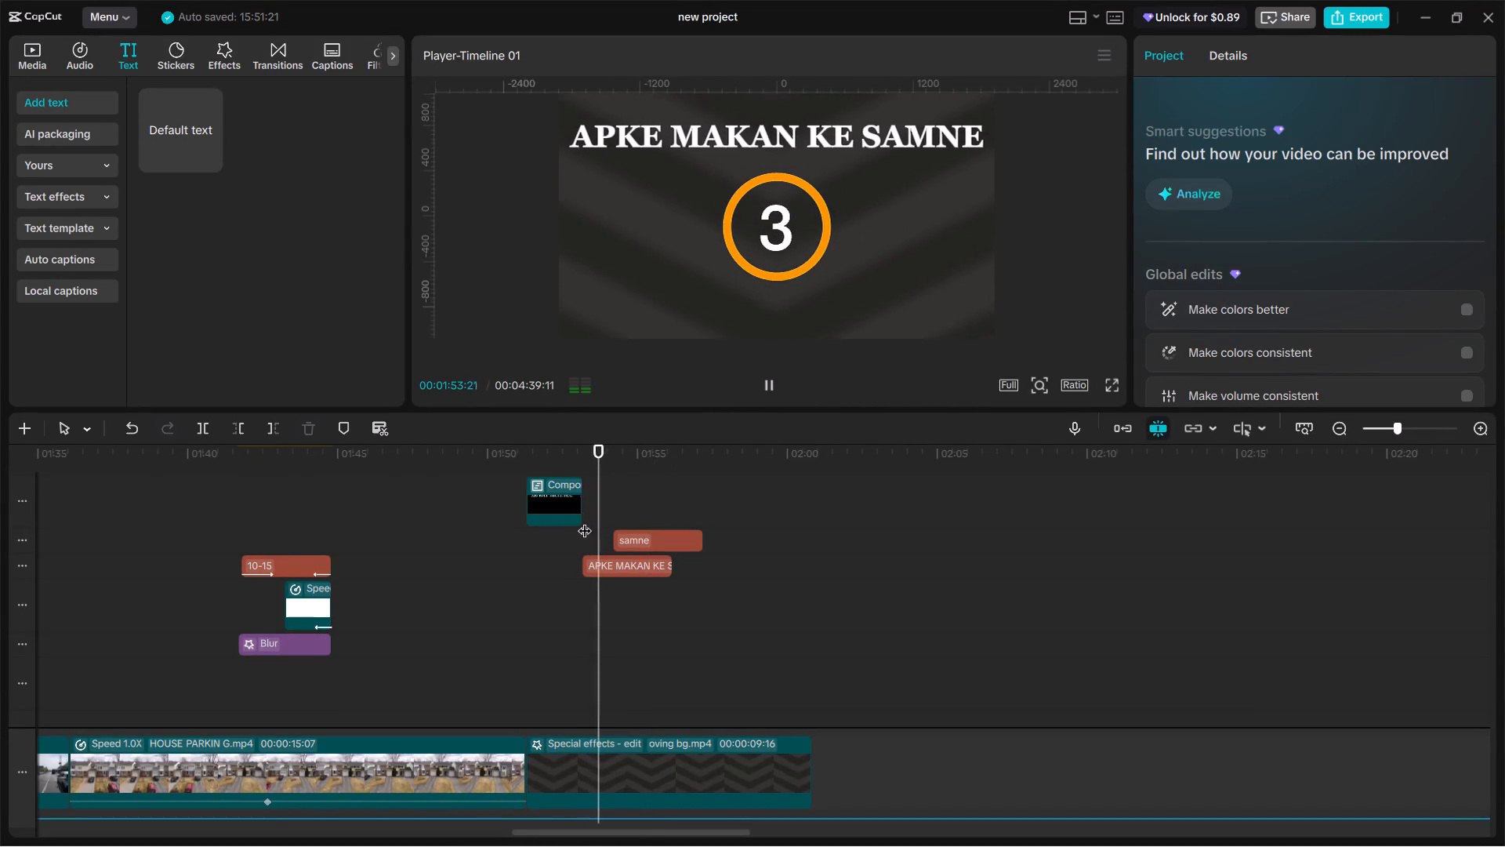
{"action": "key", "text": "space"}
{"action": "key", "text": "space"}
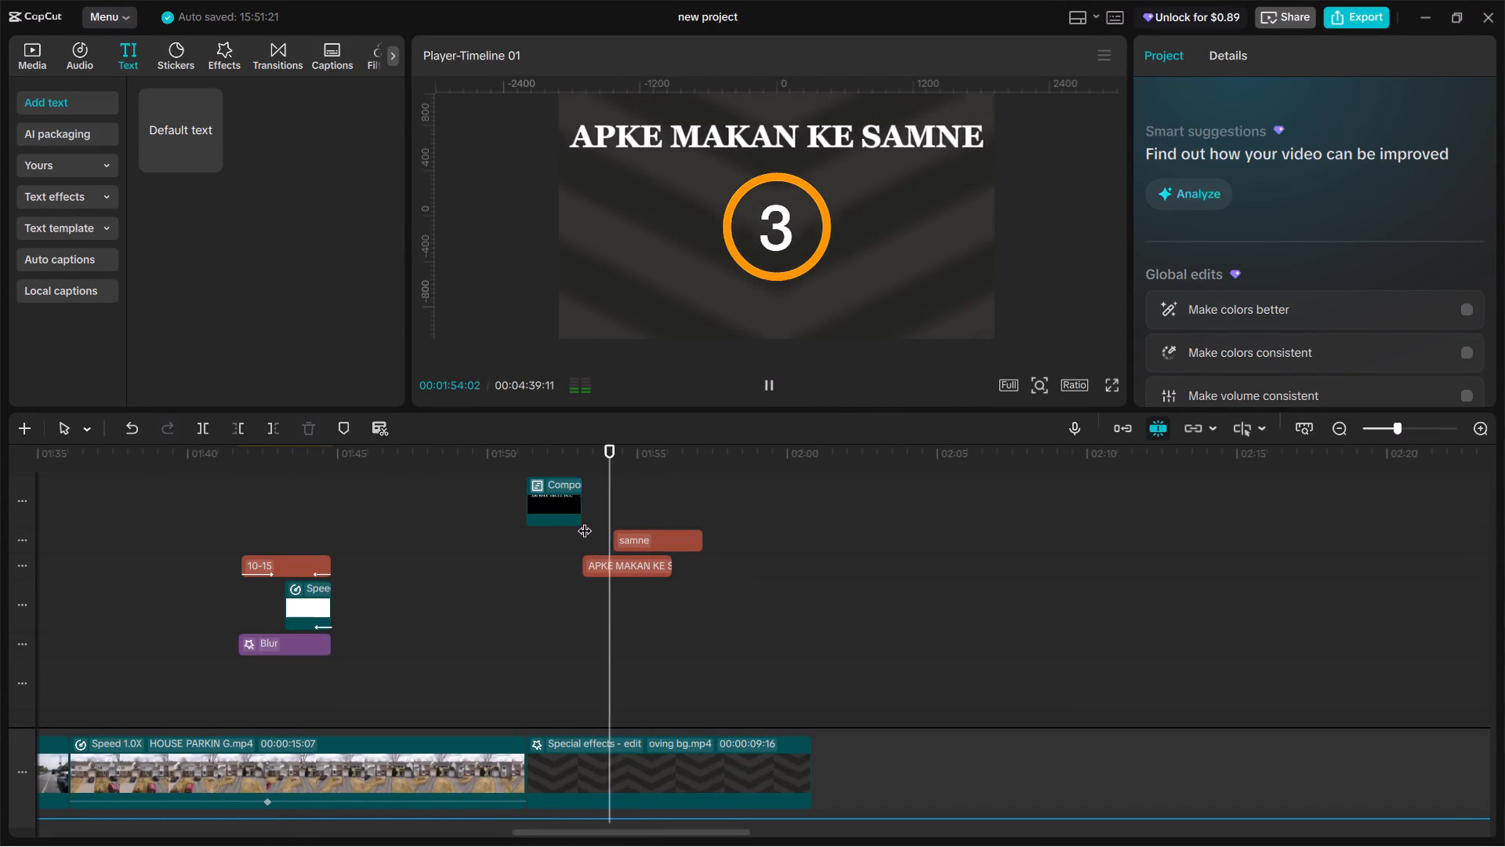
{"action": "key", "text": "space"}
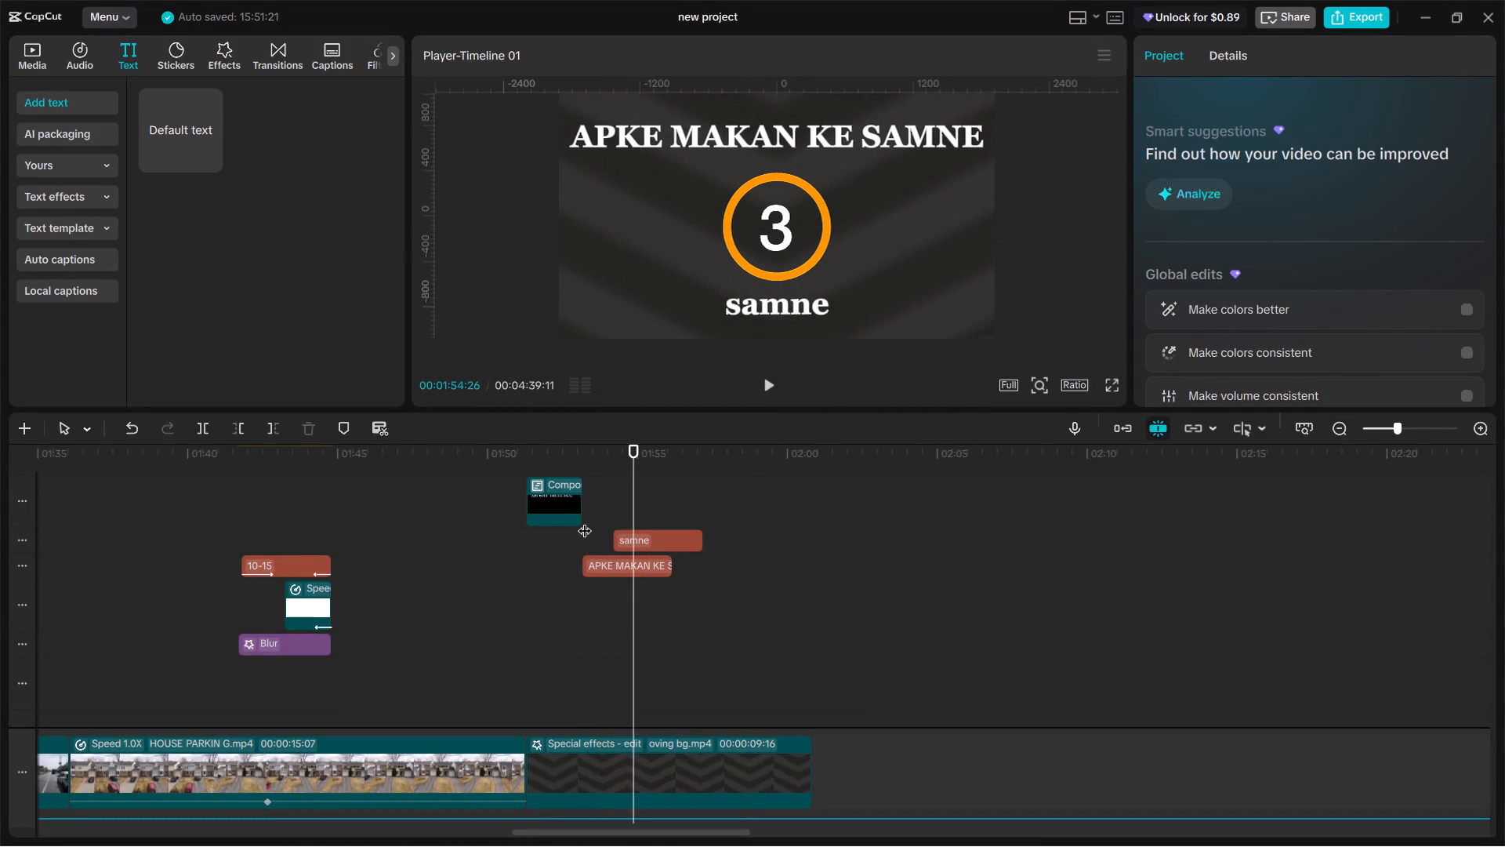
{"action": "double_click", "coordinate": [622, 500]}
{"action": "left_click", "coordinate": [633, 533]}
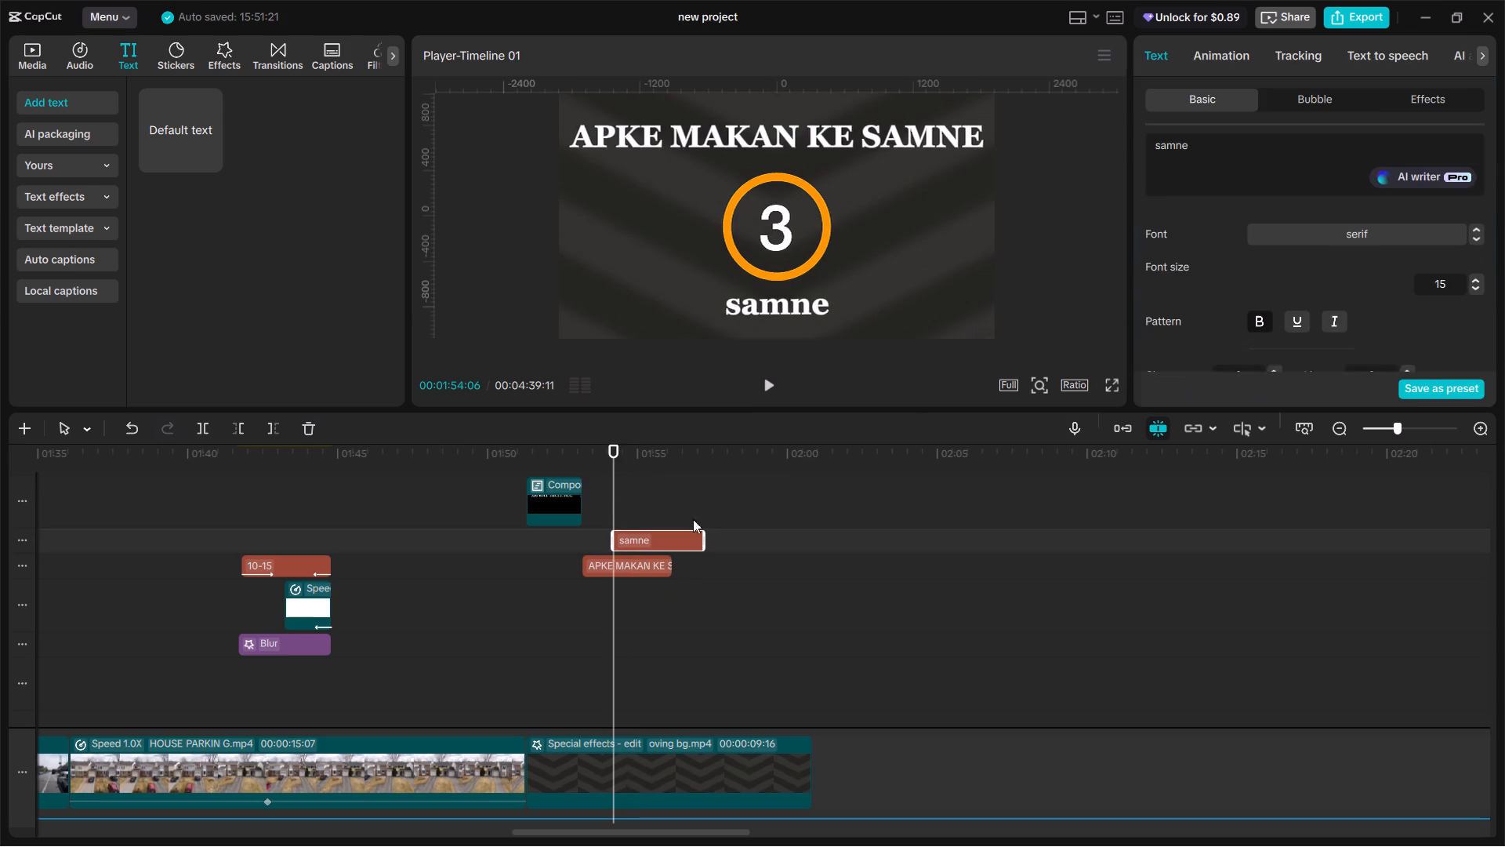
{"action": "left_click", "coordinate": [1260, 352]}
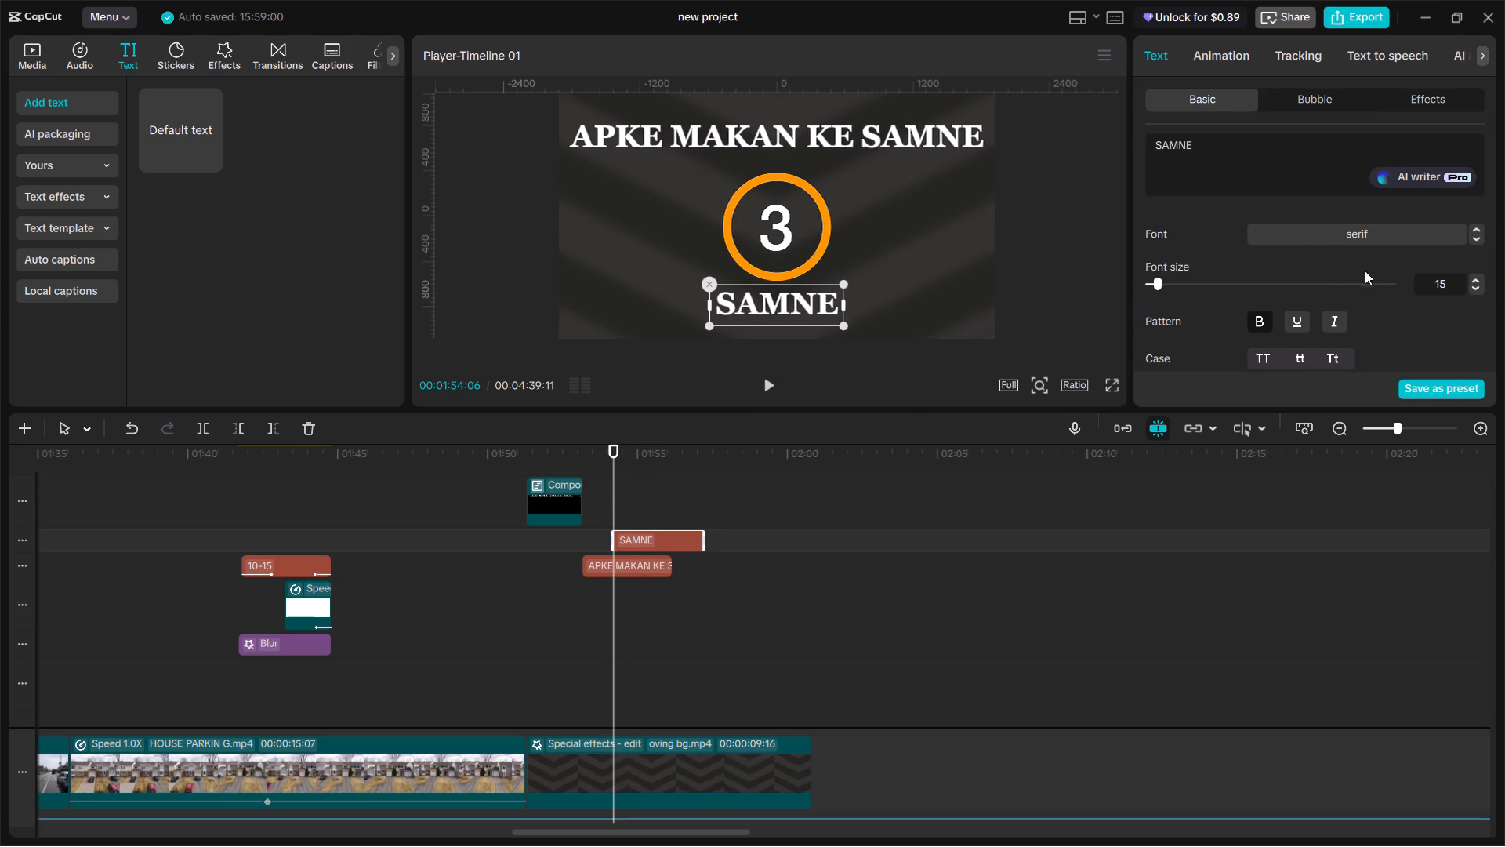
{"action": "left_click", "coordinate": [631, 518]}
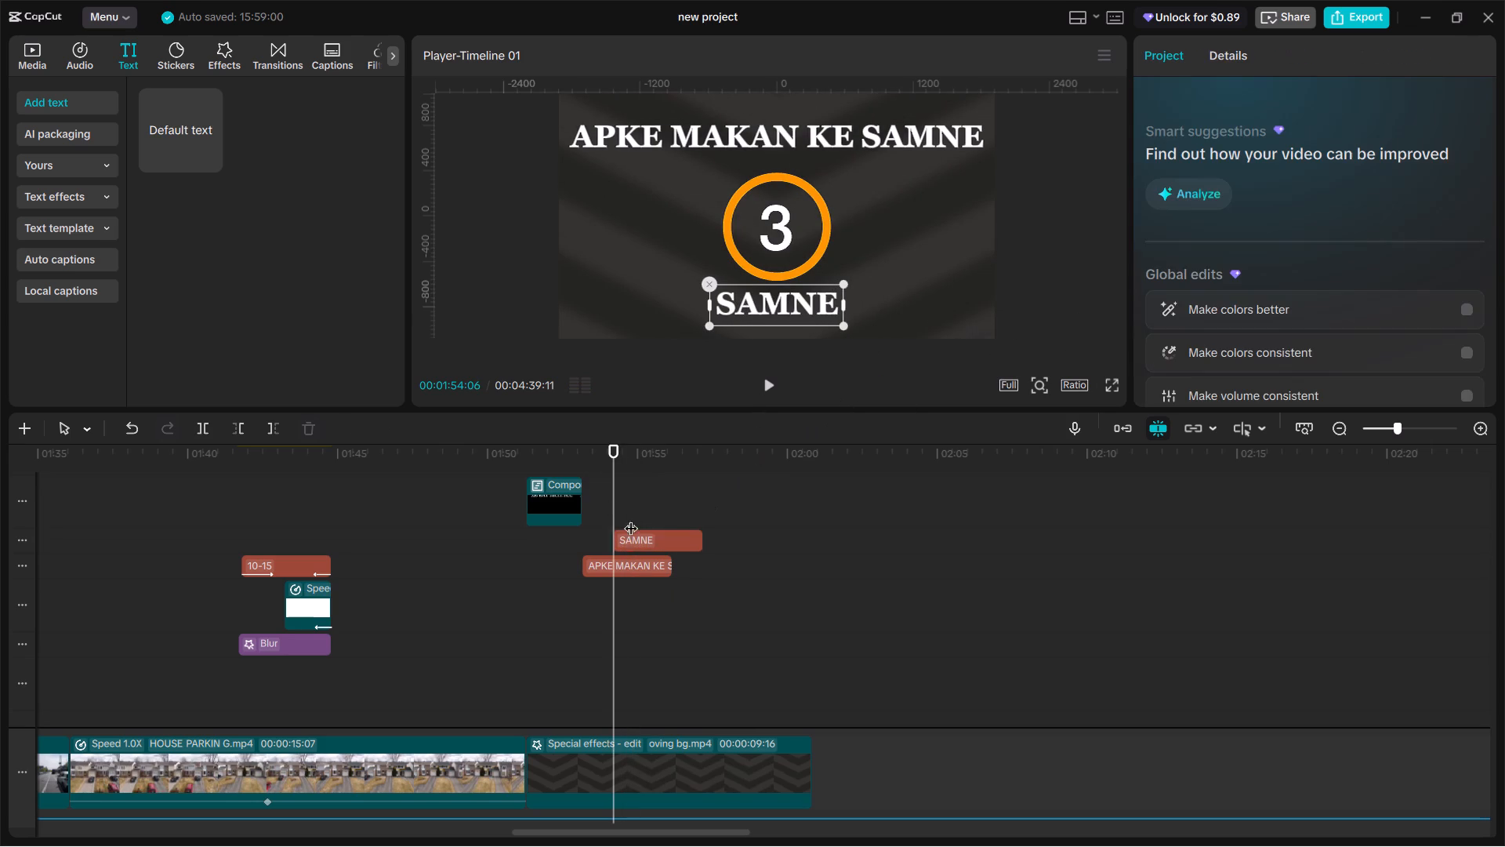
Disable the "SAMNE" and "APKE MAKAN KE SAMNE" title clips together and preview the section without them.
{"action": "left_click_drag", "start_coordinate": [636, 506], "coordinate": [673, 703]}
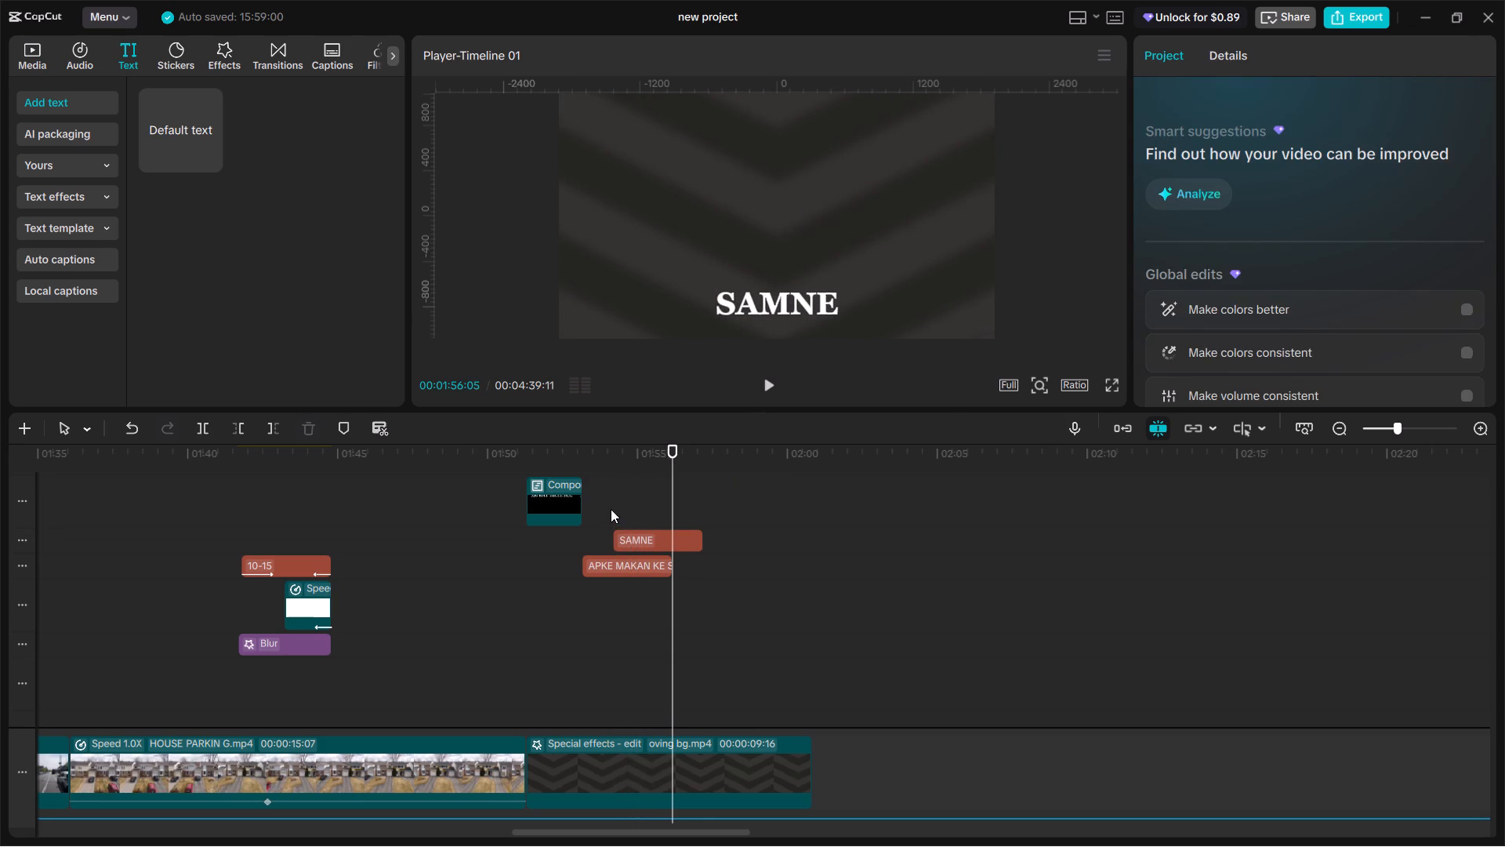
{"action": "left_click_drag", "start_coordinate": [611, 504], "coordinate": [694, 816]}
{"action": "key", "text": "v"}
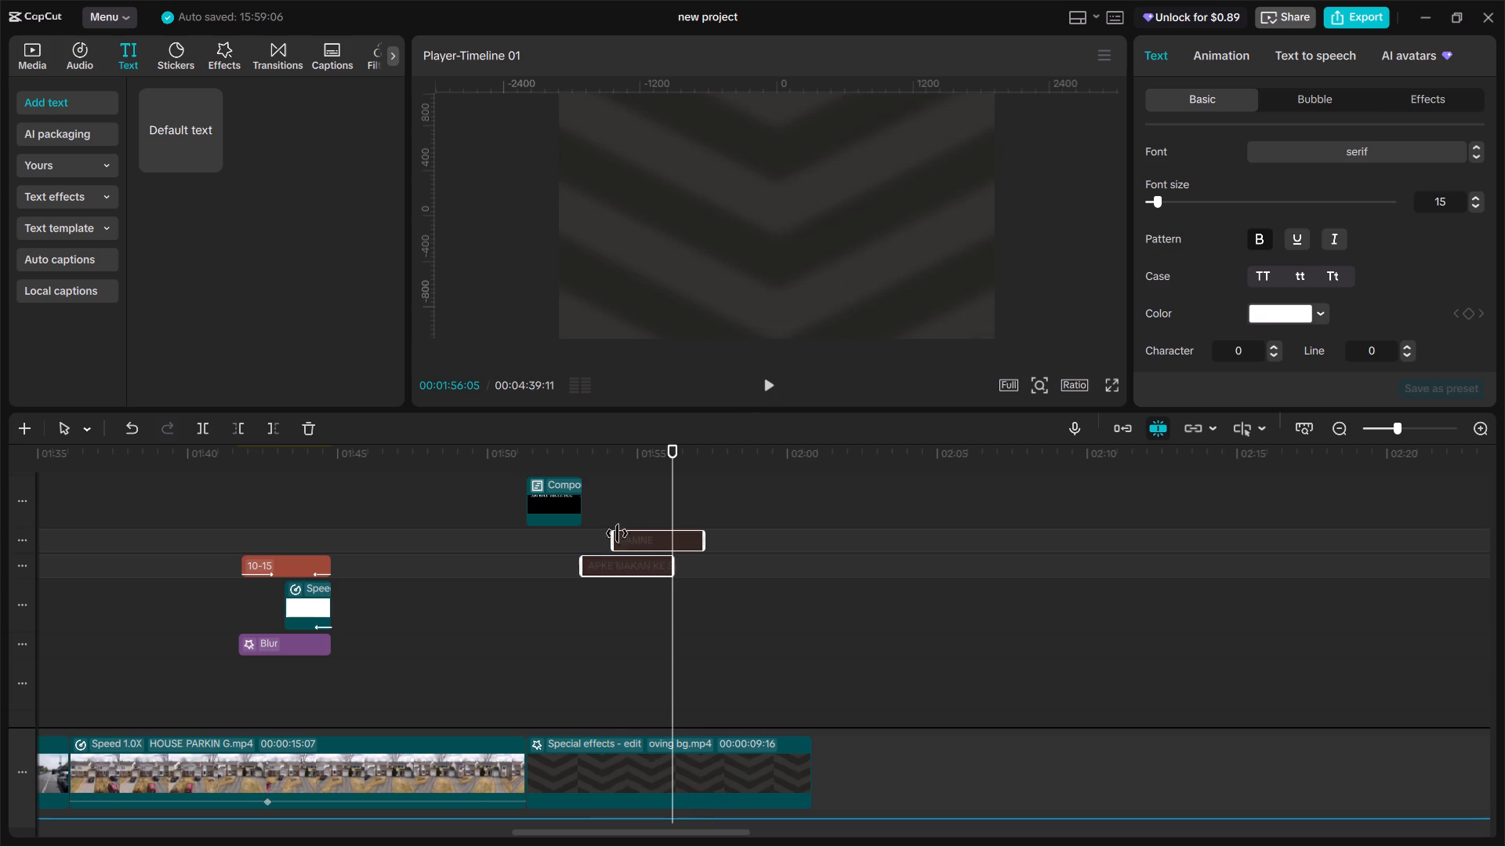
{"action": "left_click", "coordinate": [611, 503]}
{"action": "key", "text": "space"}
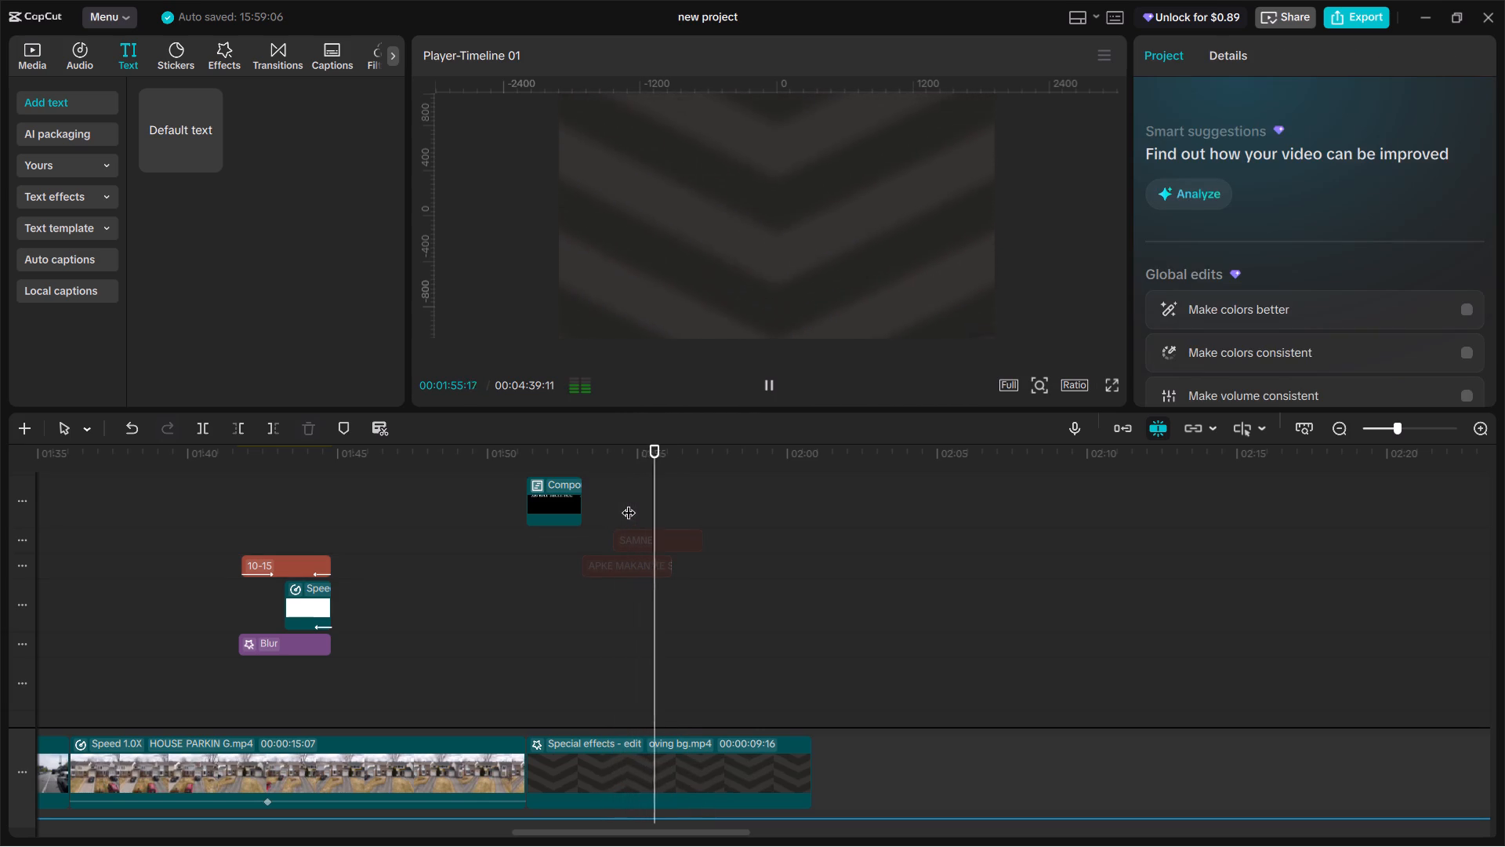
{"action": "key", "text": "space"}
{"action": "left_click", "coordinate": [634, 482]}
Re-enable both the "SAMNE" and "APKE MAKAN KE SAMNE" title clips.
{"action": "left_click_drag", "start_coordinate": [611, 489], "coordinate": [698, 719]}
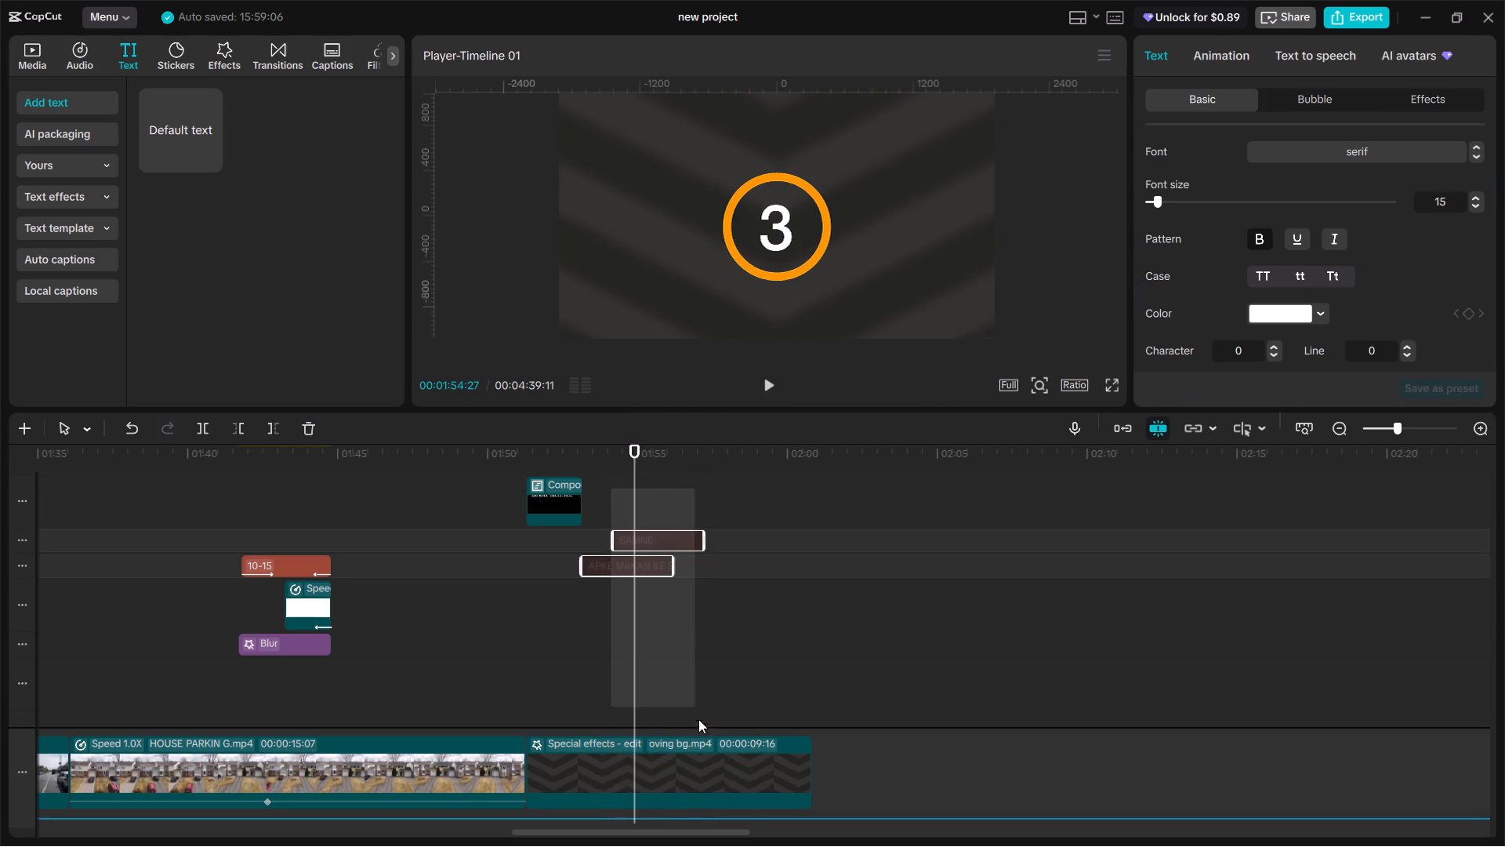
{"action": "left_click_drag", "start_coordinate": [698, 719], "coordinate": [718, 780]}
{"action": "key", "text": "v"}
Listen to the section again and extend the lower "SAMNE" title to read "SAMNE vali sadak ki".
{"action": "left_click", "coordinate": [605, 504]}
{"action": "left_click_drag", "start_coordinate": [605, 504], "coordinate": [612, 509]}
{"action": "key", "text": "space"}
{"action": "key", "text": "space"}
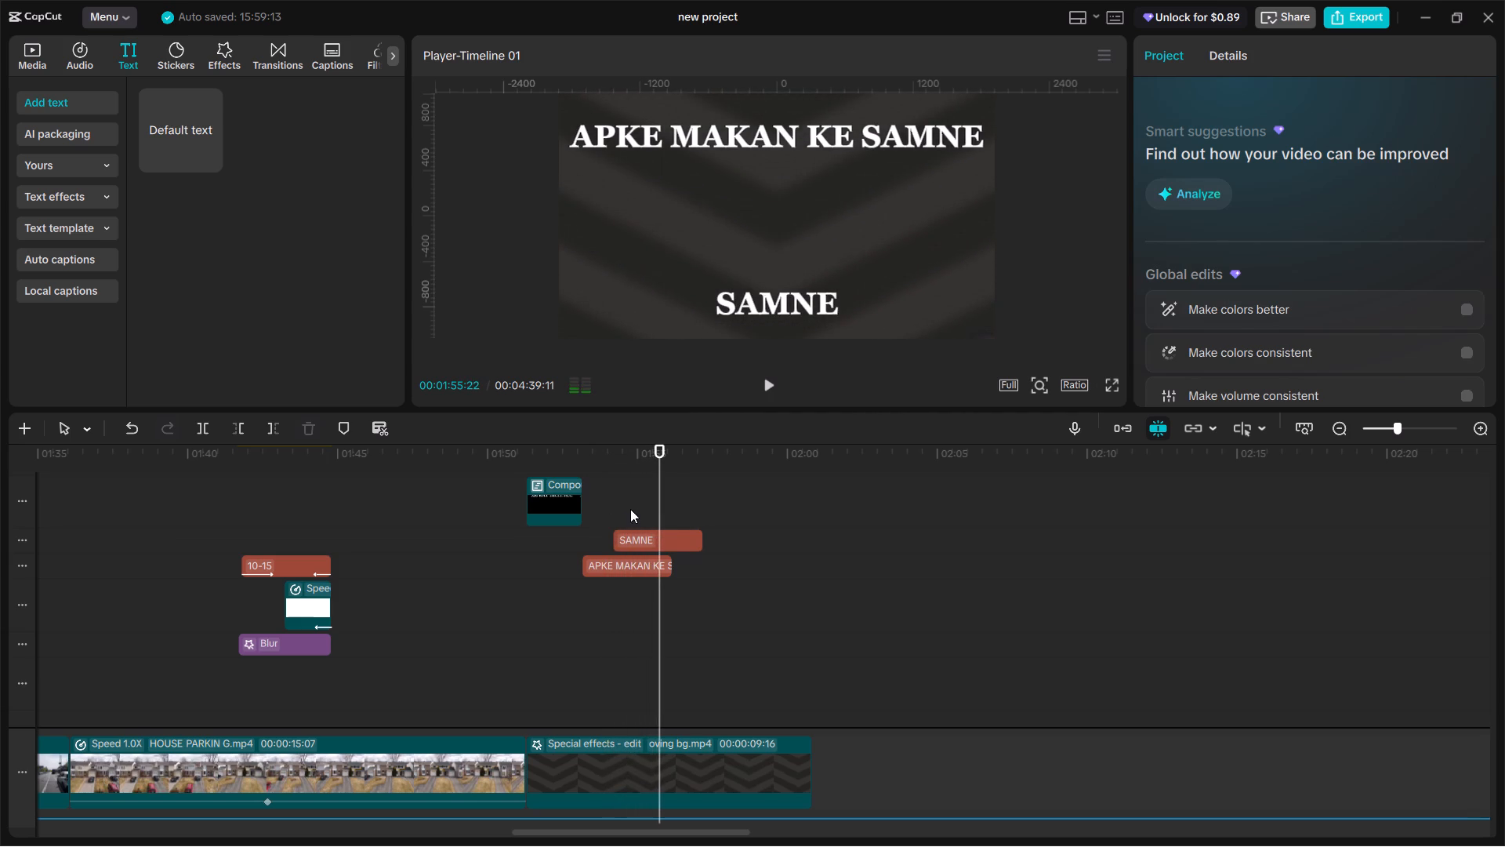
{"action": "left_click", "coordinate": [615, 503]}
{"action": "left_click", "coordinate": [646, 538]}
{"action": "left_click", "coordinate": [1253, 173]}
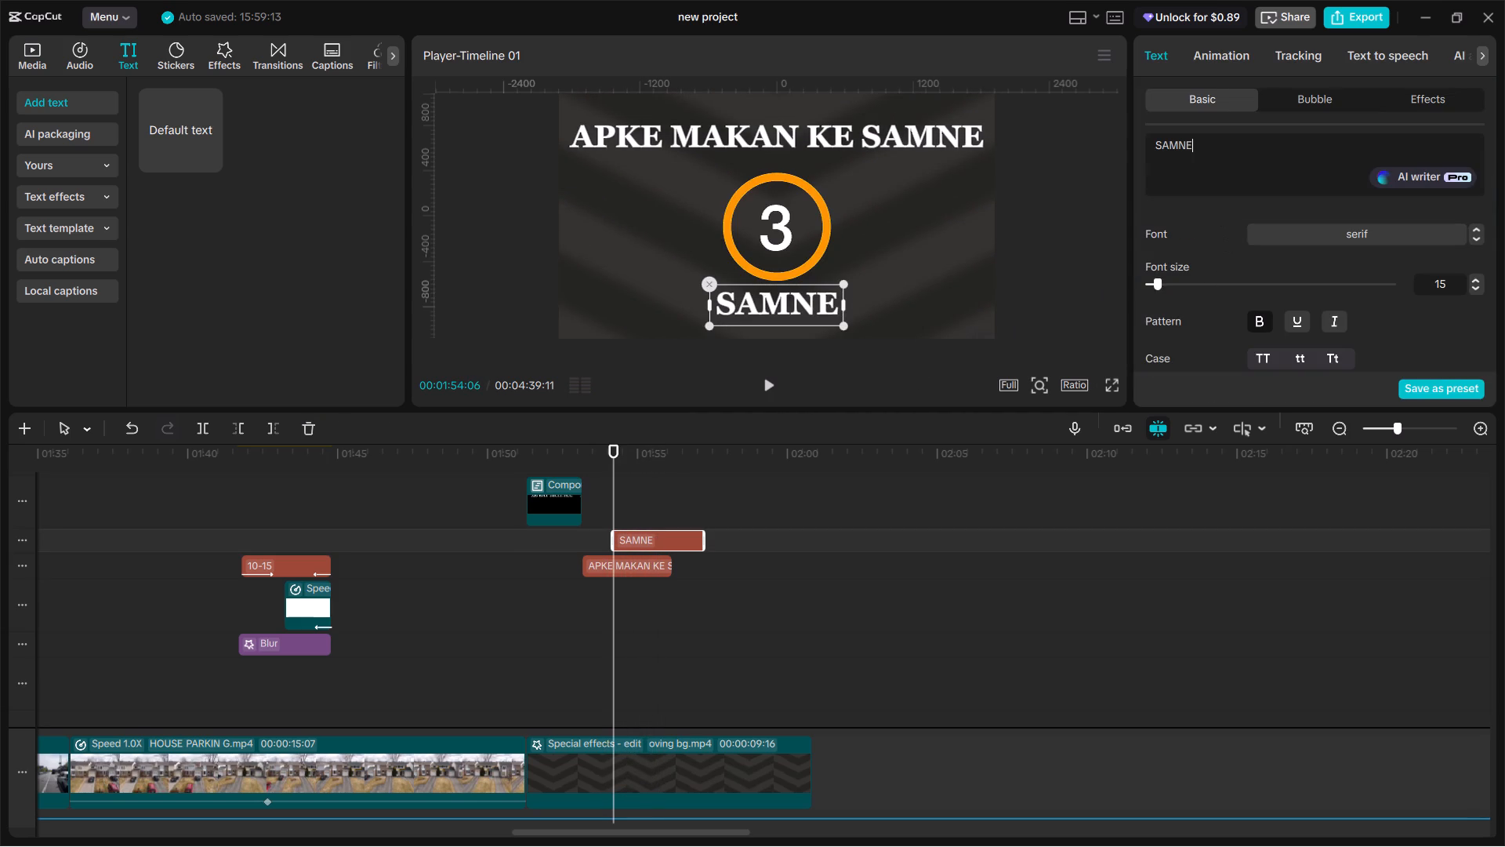
{"action": "key", "text": "space"}
{"action": "type", "text": "vali"}
{"action": "key", "text": "BackSpace"}
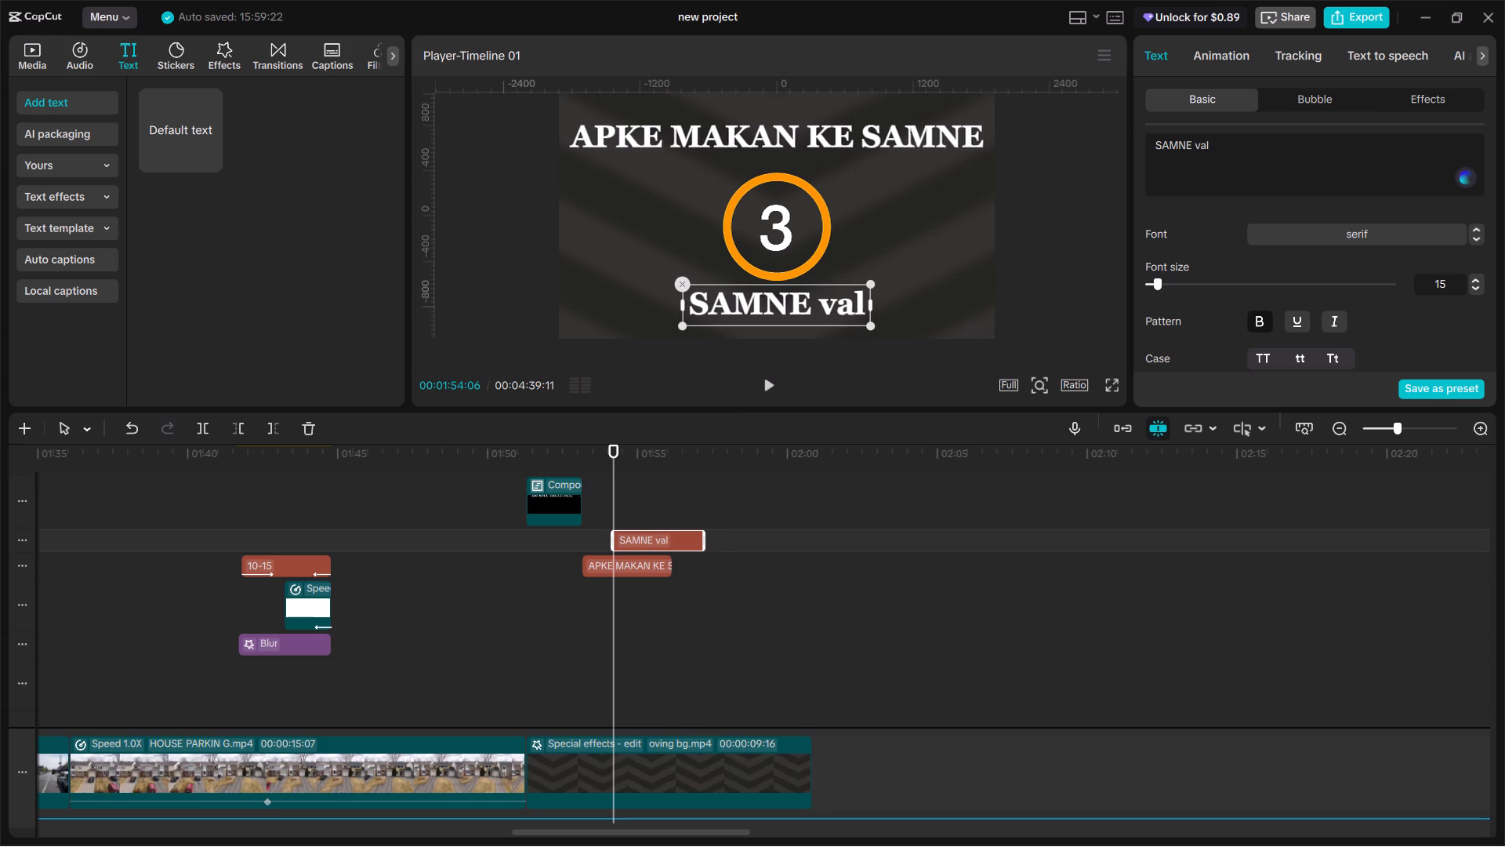
{"action": "key", "text": "BackSpace"}
{"action": "key", "text": "BackSpace"}
{"action": "key", "text": "BackSpace"}
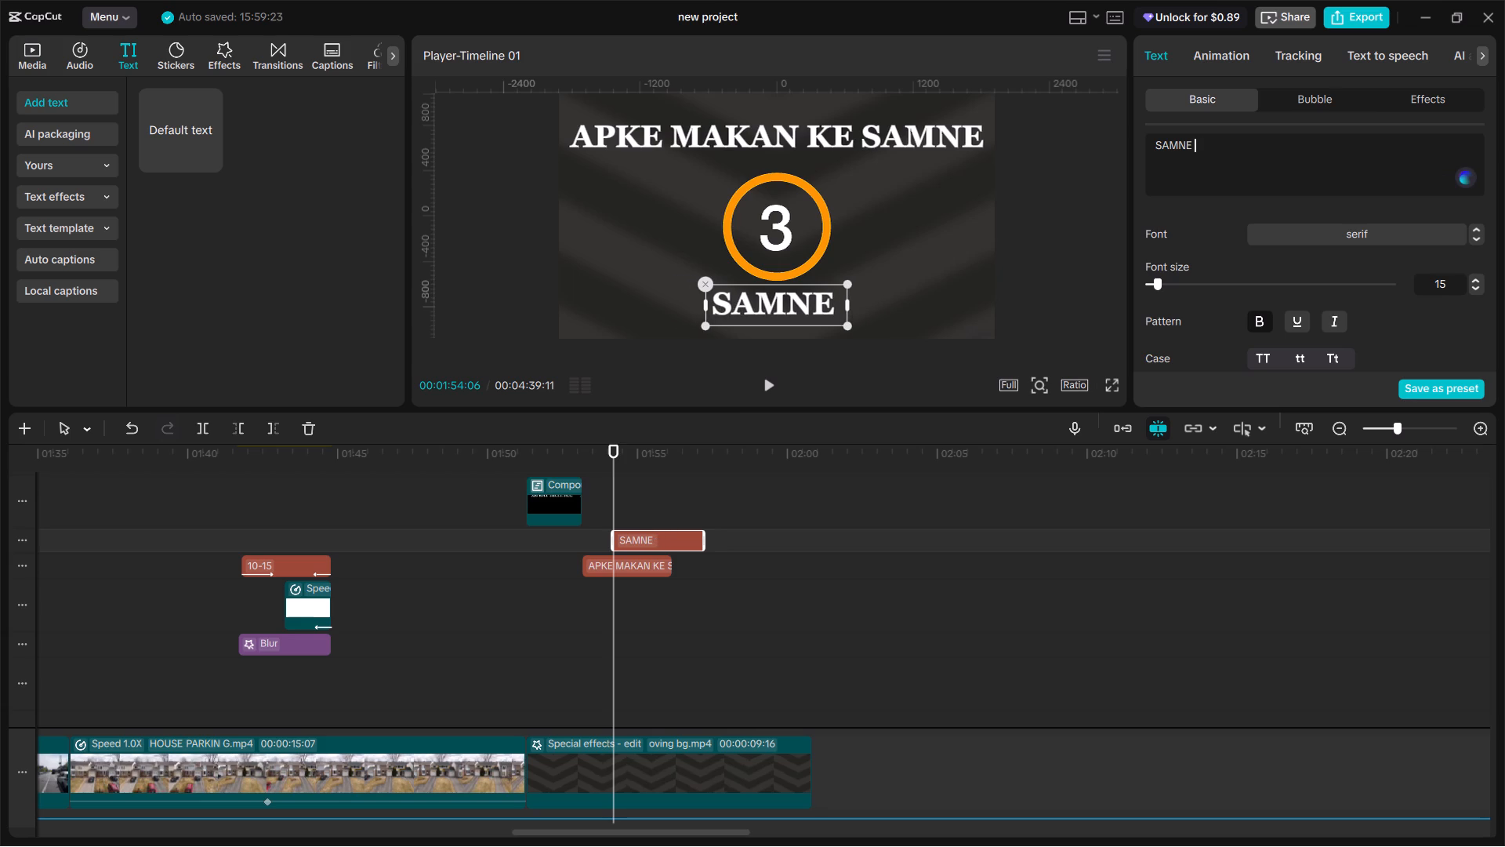
{"action": "type", "text": "va"}
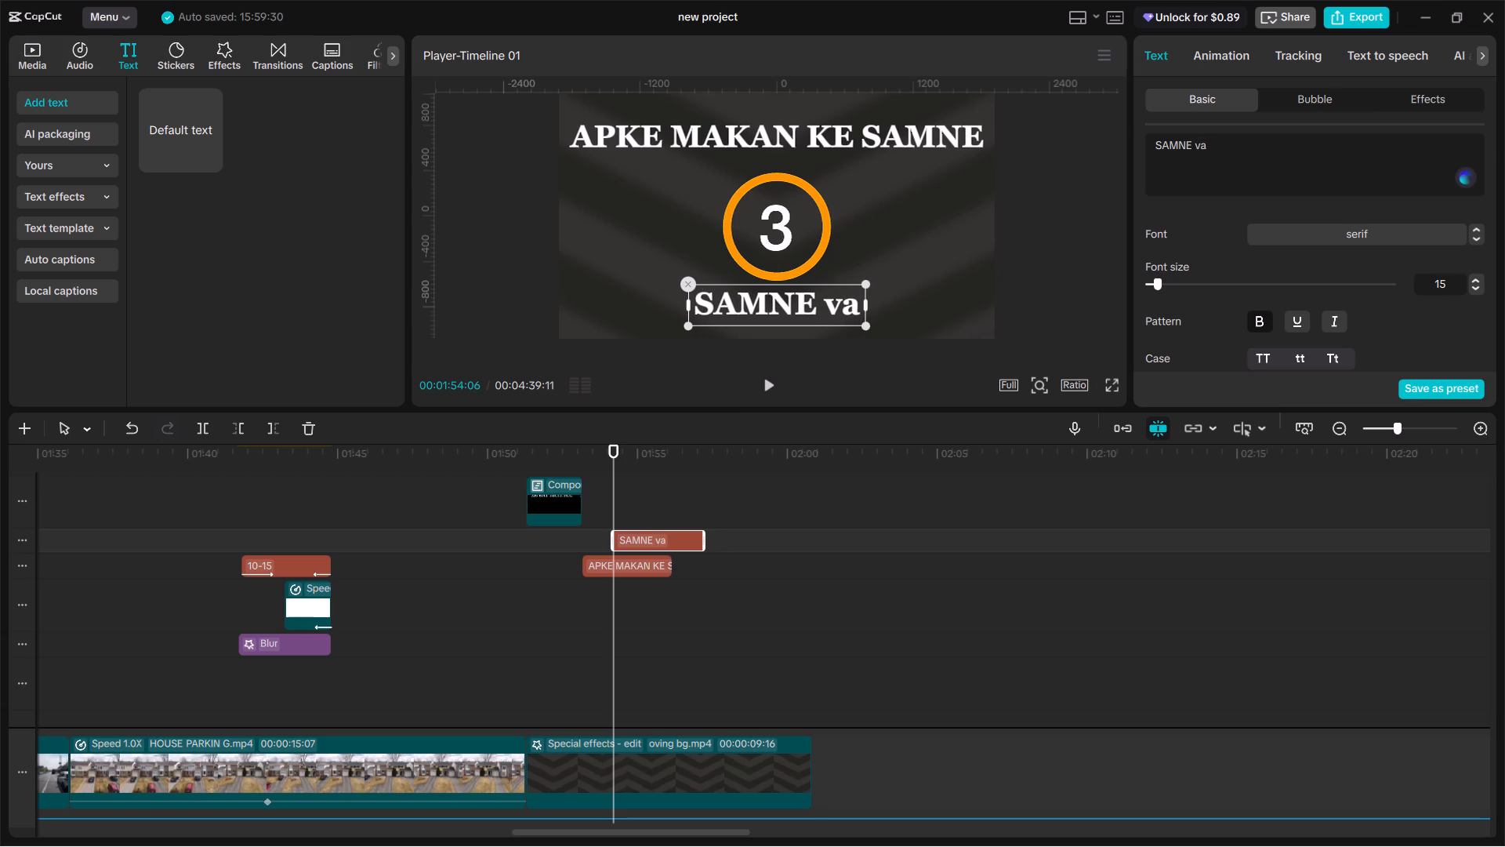
{"action": "type", "text": "li sadak"}
{"action": "key", "text": "space"}
{"action": "type", "text": "ki"}
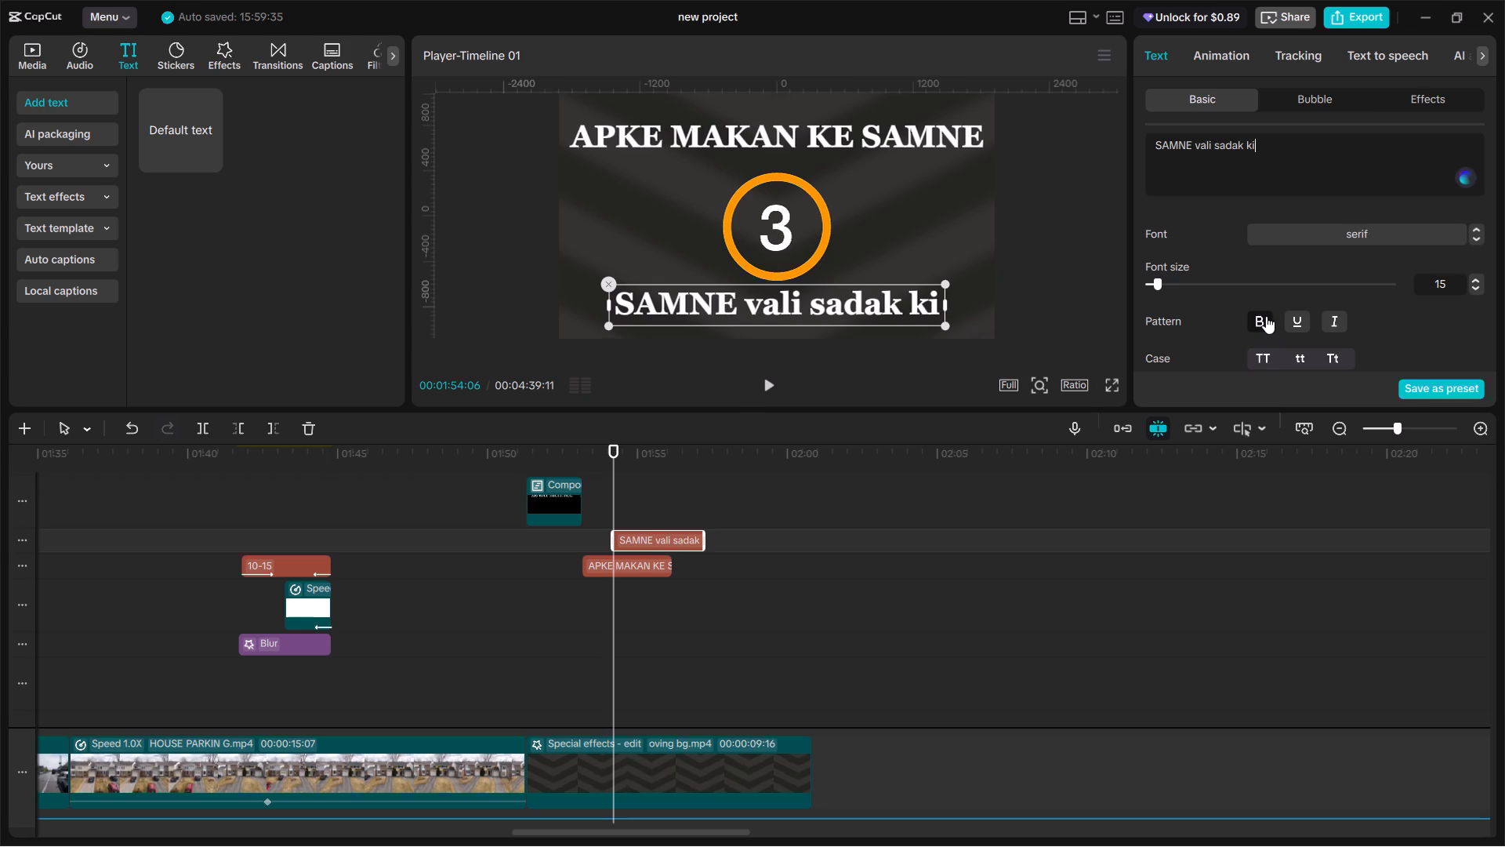
Play back the third section from about 00:01:51 to check how the number ring and both titles run.
{"action": "left_click", "coordinate": [593, 506]}
{"action": "left_click_drag", "start_coordinate": [593, 506], "coordinate": [584, 506]}
{"action": "key", "text": "space"}
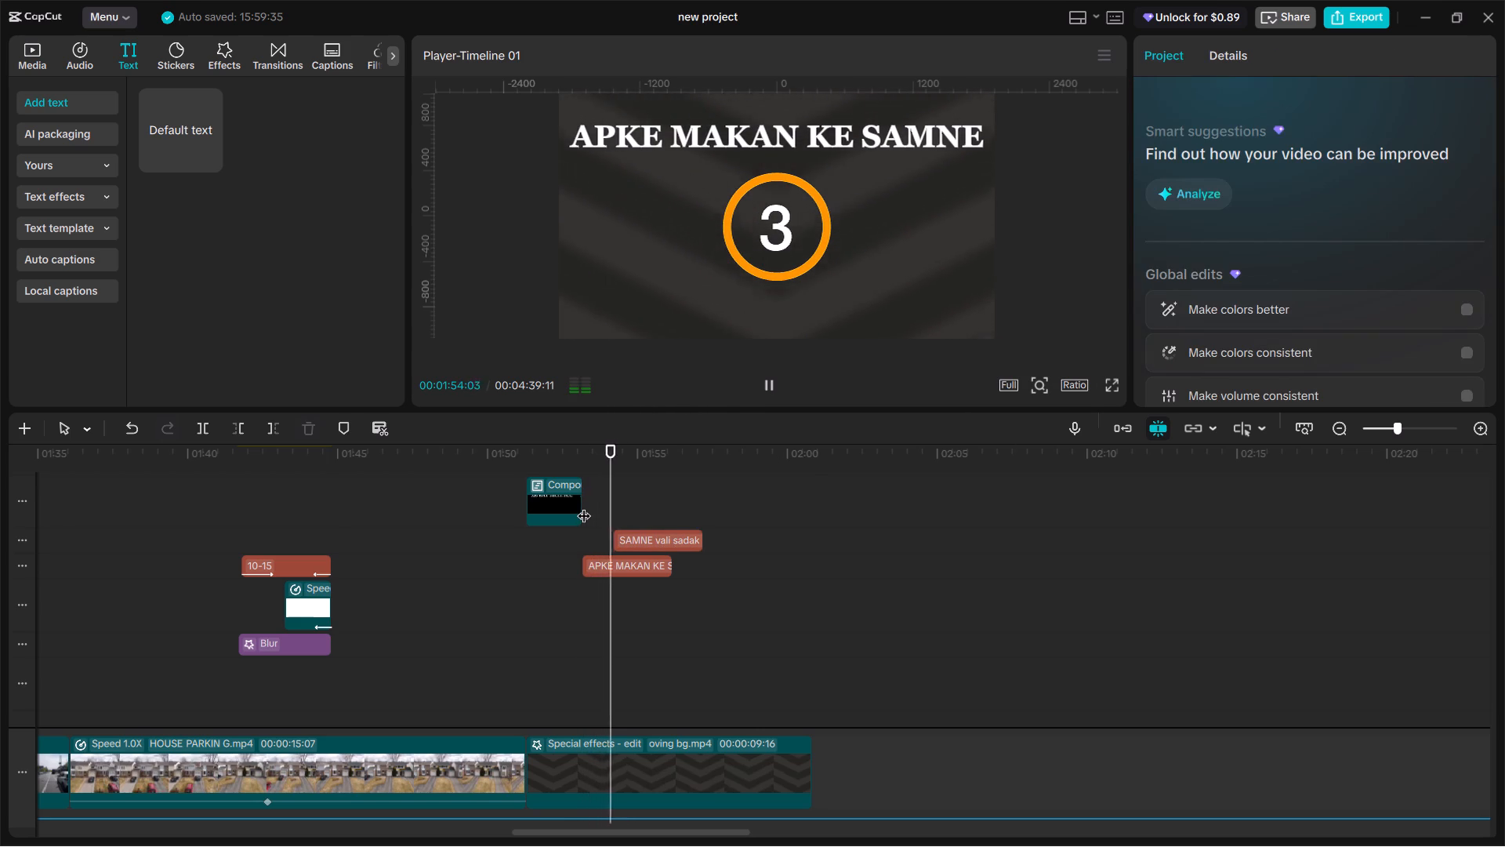
{"action": "left_click", "coordinate": [563, 542]}
{"action": "left_click_drag", "start_coordinate": [563, 543], "coordinate": [528, 565]}
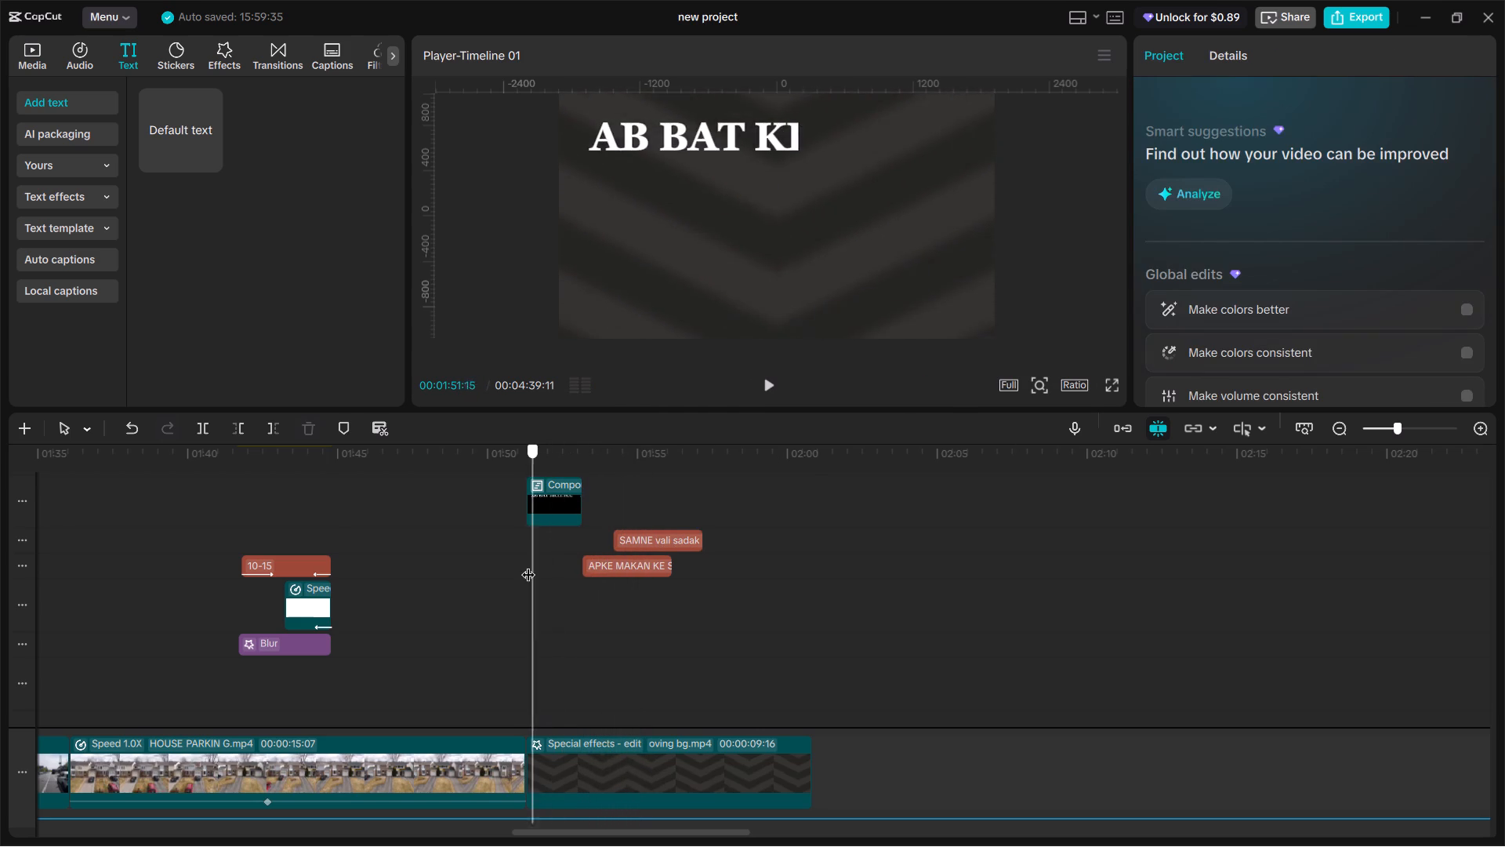
{"action": "left_click_drag", "start_coordinate": [528, 565], "coordinate": [523, 567]}
{"action": "key", "text": "space"}
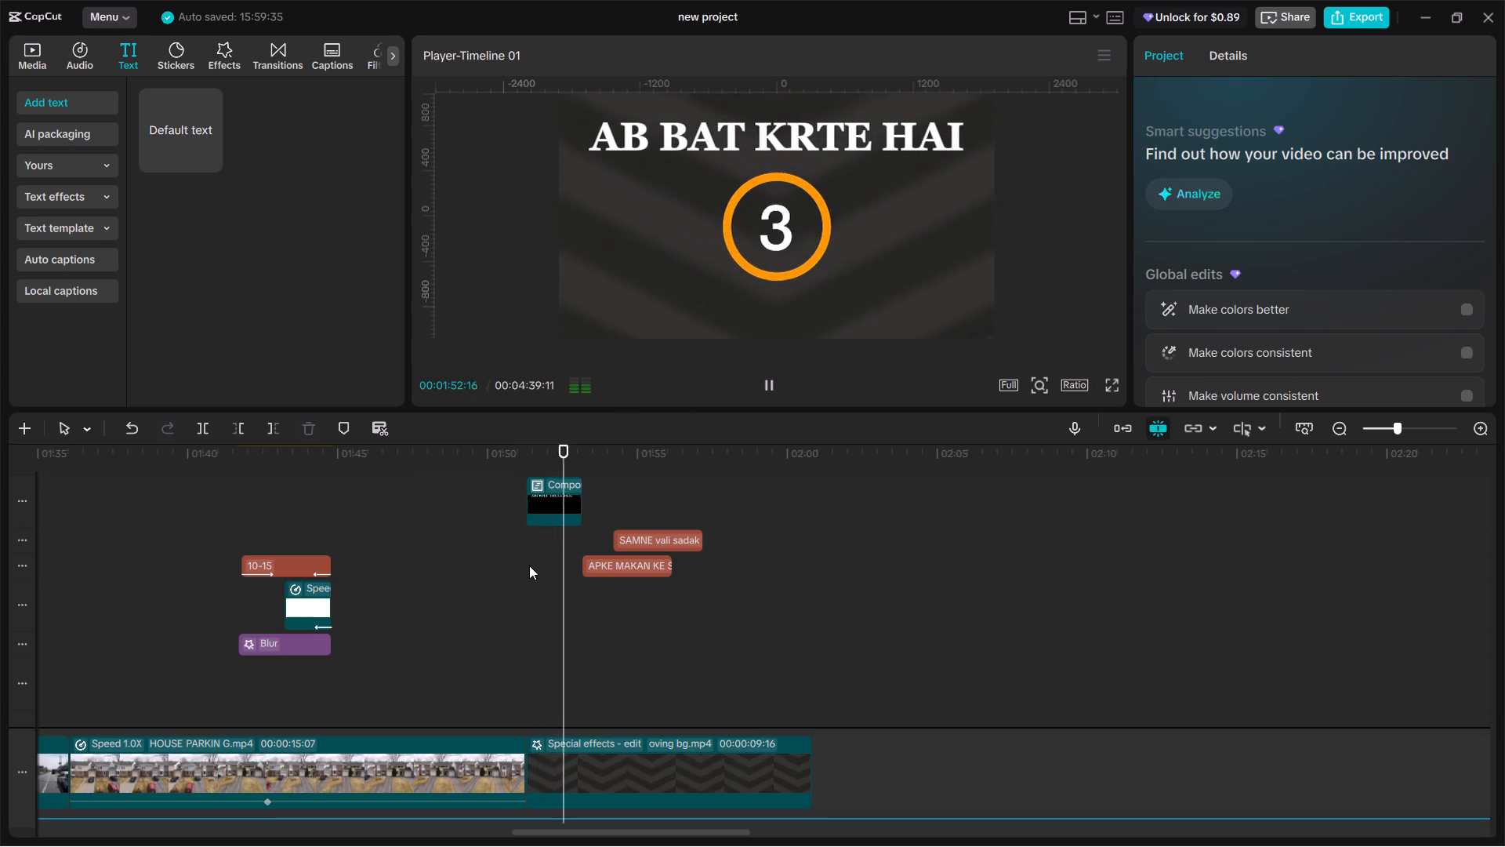
{"action": "left_click", "coordinate": [580, 540]}
{"action": "left_click_drag", "start_coordinate": [641, 485], "coordinate": [672, 591]}
{"action": "left_click", "coordinate": [733, 618]}
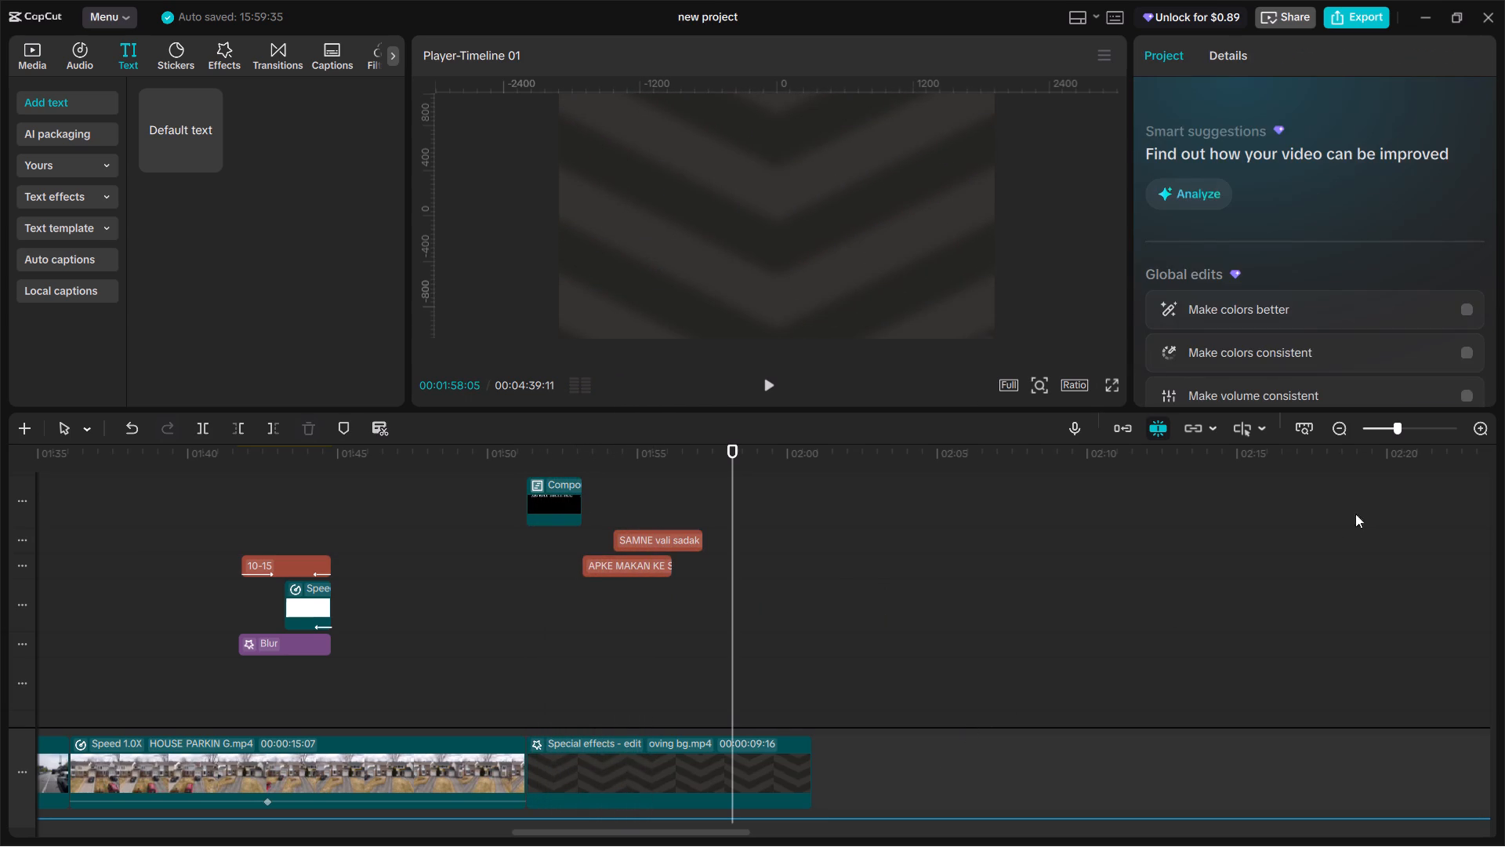
Minimize CapCut and the file window, and switch to the Brave window with the Pexels "small city road" videos.
{"action": "left_click", "coordinate": [1405, 1]}
{"action": "left_click", "coordinate": [1419, 10]}
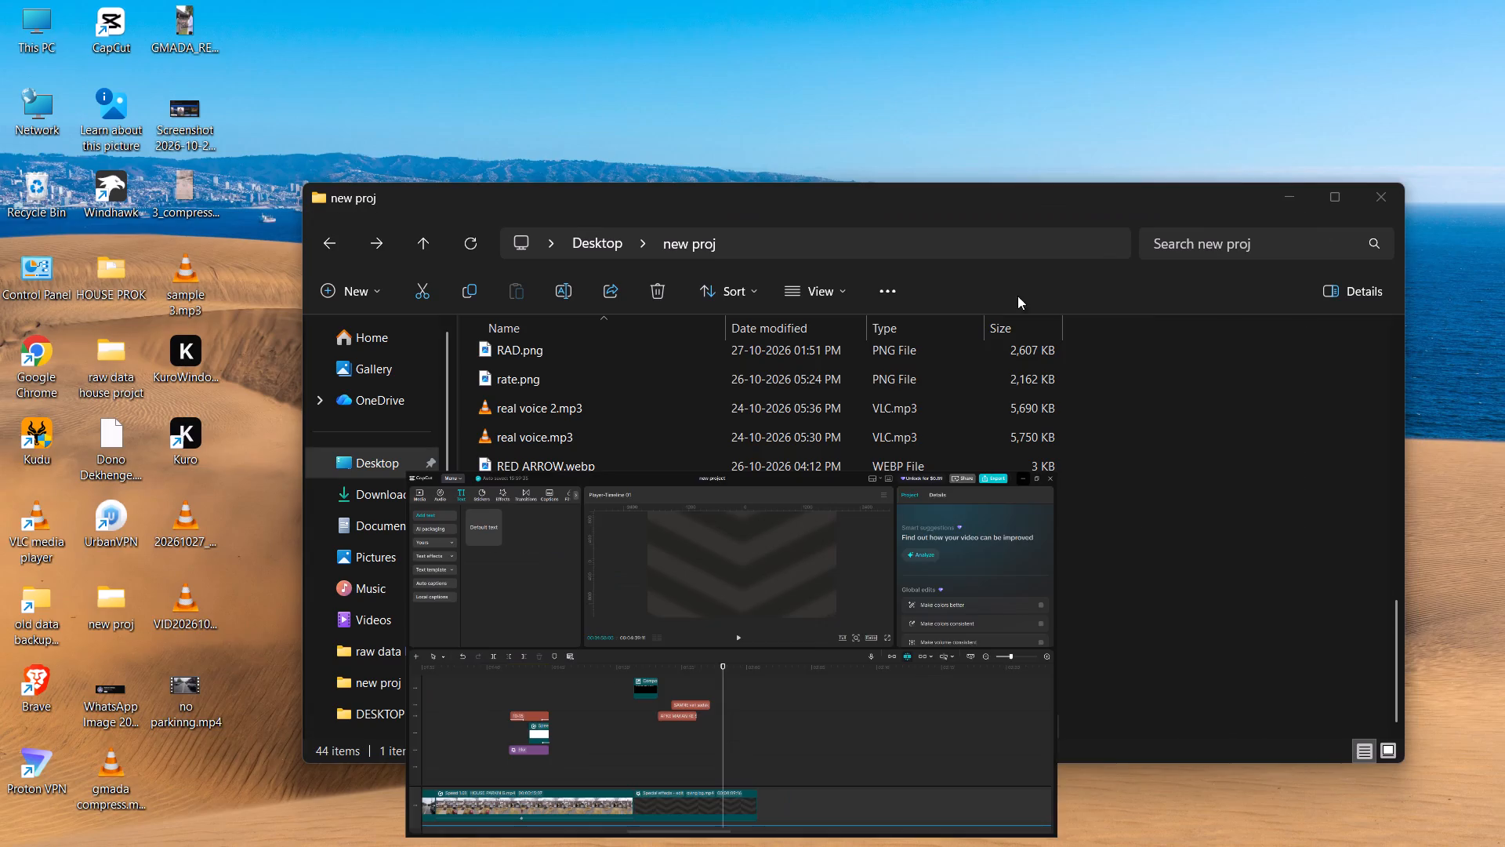
{"action": "left_click", "coordinate": [1276, 197]}
{"action": "left_click", "coordinate": [641, 826]}
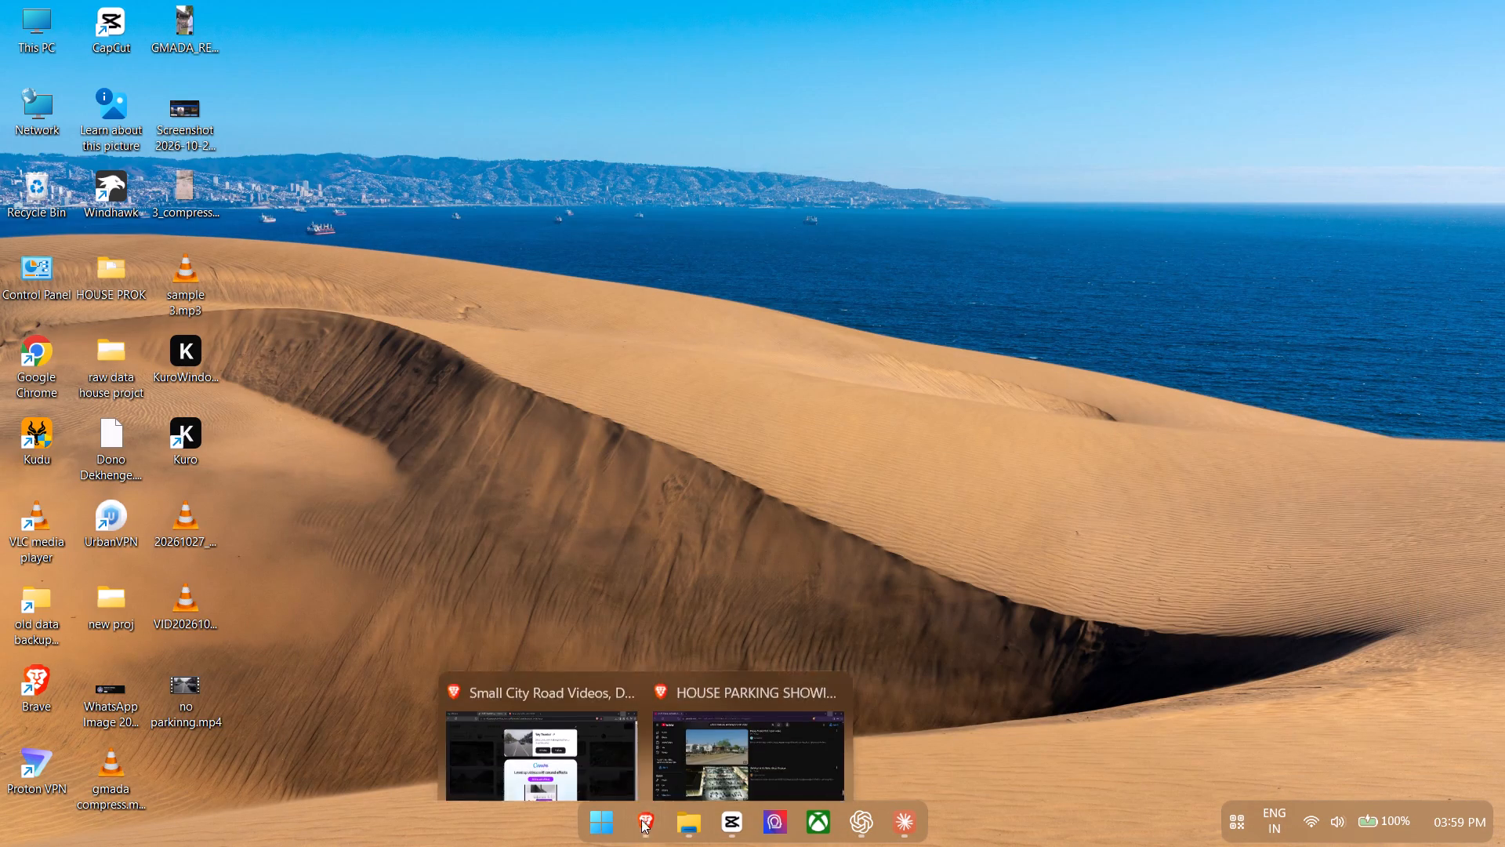
{"action": "left_click", "coordinate": [615, 739]}
{"action": "left_click", "coordinate": [1014, 122]}
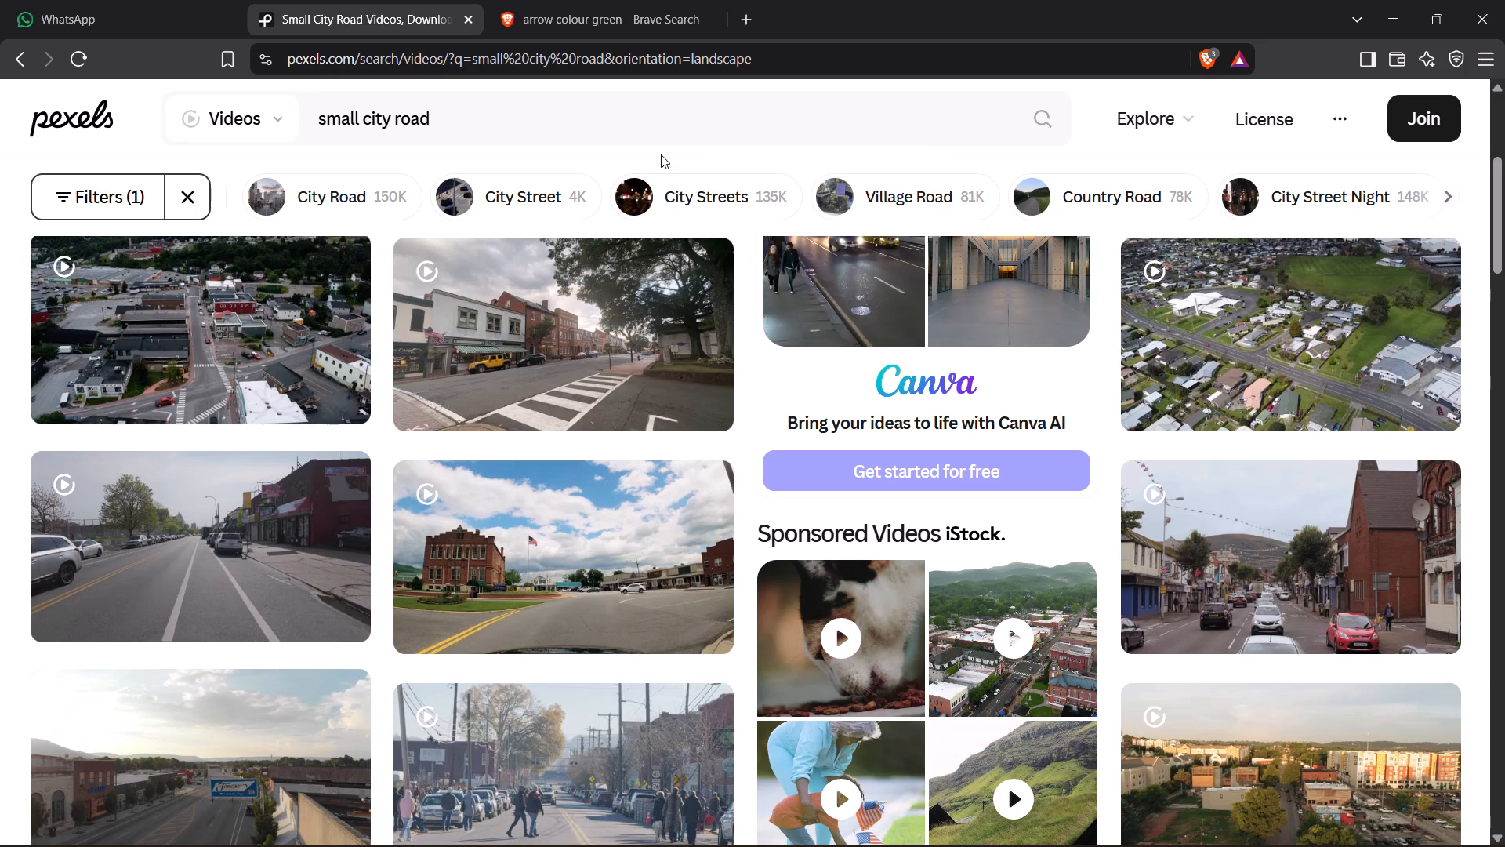
Search Pexels videos for "road length".
{"action": "left_click", "coordinate": [626, 132]}
{"action": "key", "text": "ctrl+a"}
{"action": "type", "text": "raoad len"}
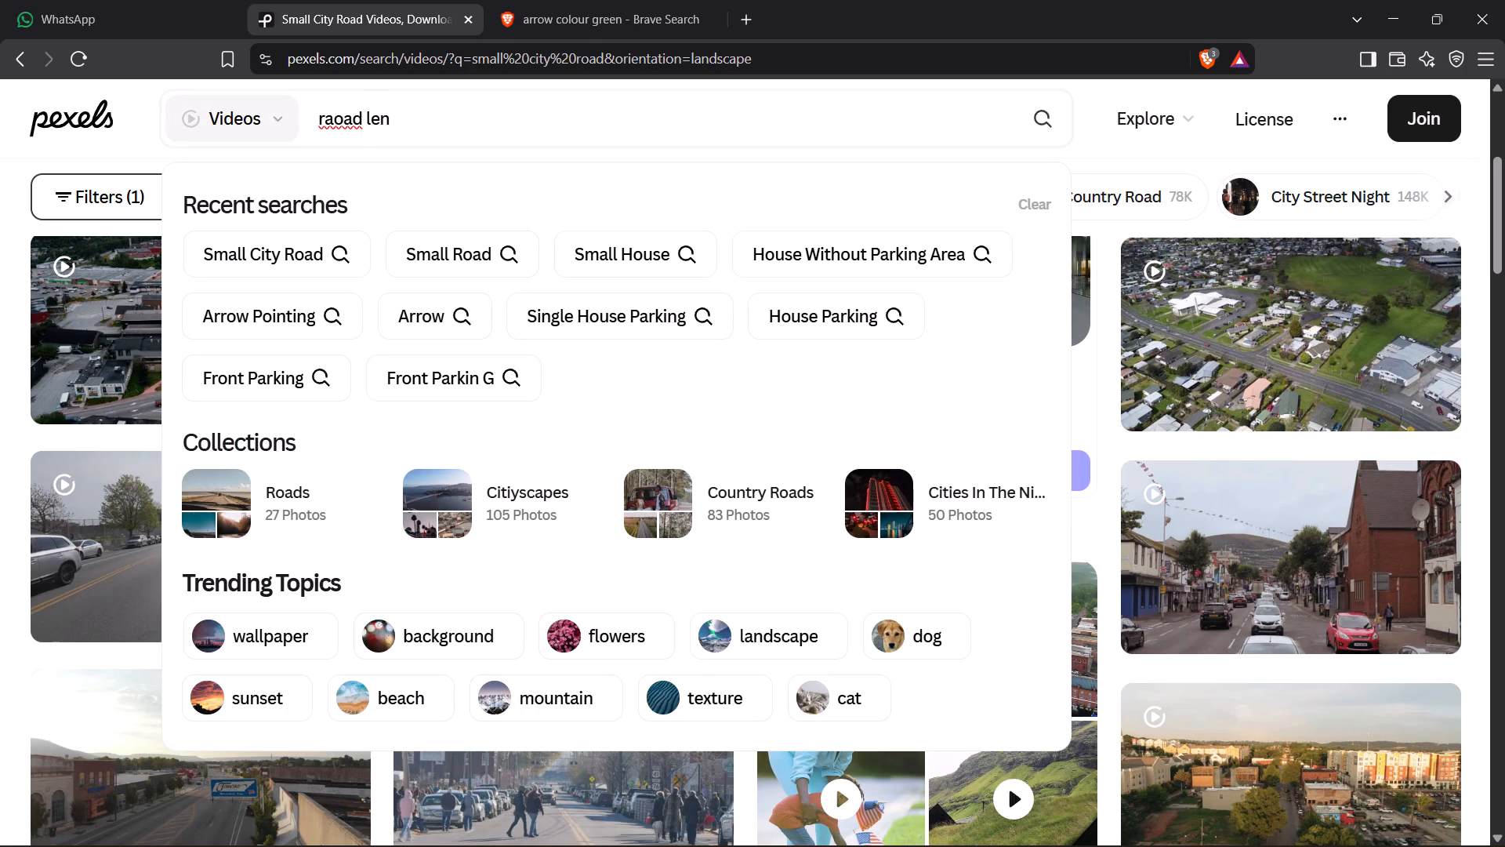
{"action": "type", "text": "gth"}
{"action": "key", "text": "space"}
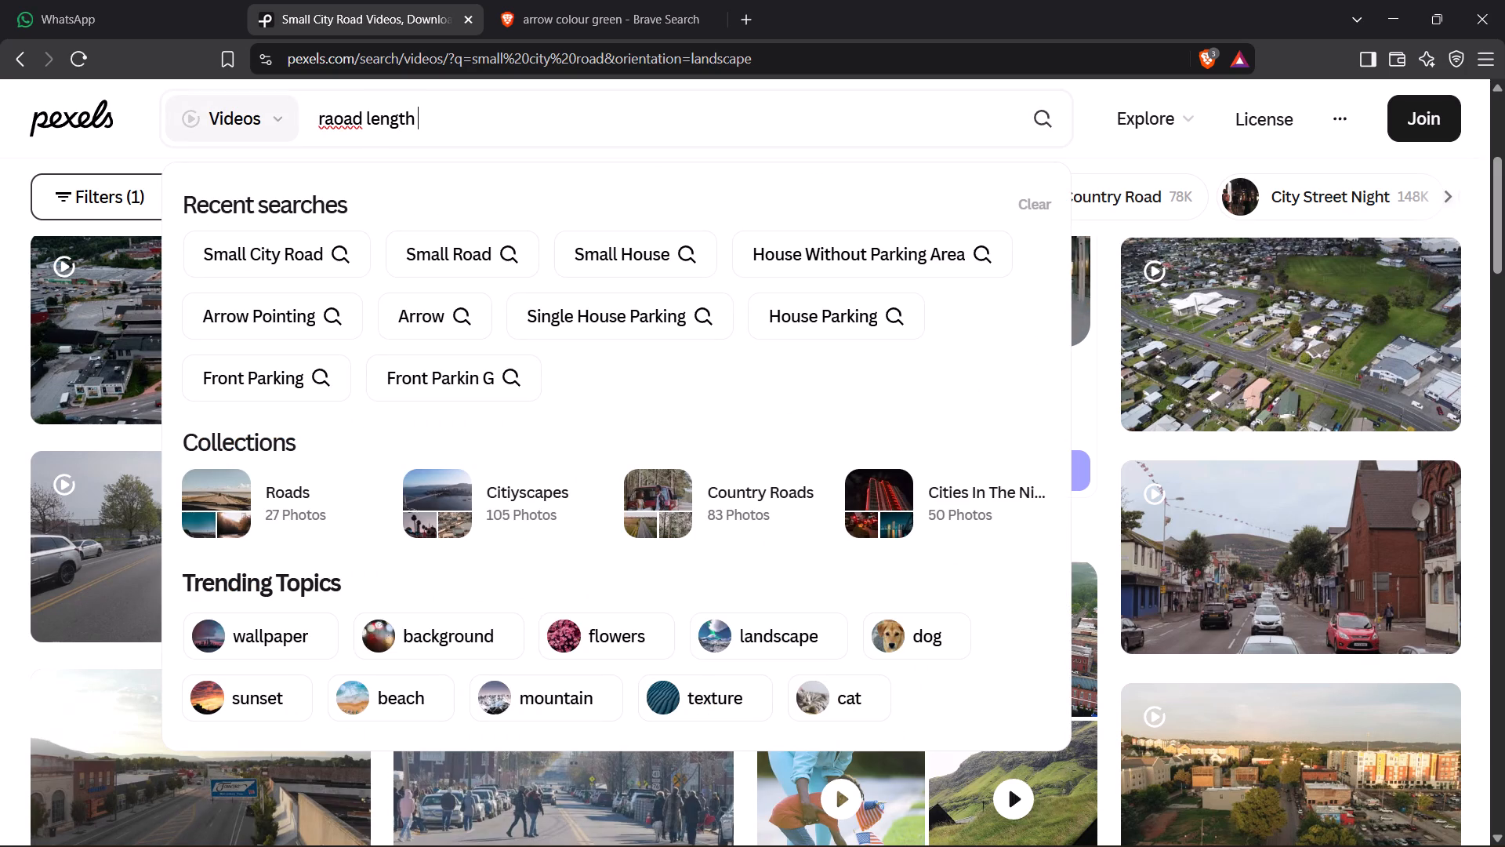
{"action": "key", "text": "BackSpace"}
{"action": "key", "text": "BackSpace"}
{"action": "key", "text": "BackSpace"}
{"action": "key", "text": "BackSpace"}
{"action": "key", "text": "BackSpace"}
{"action": "key", "text": "BackSpace"}
{"action": "key", "text": "BackSpace"}
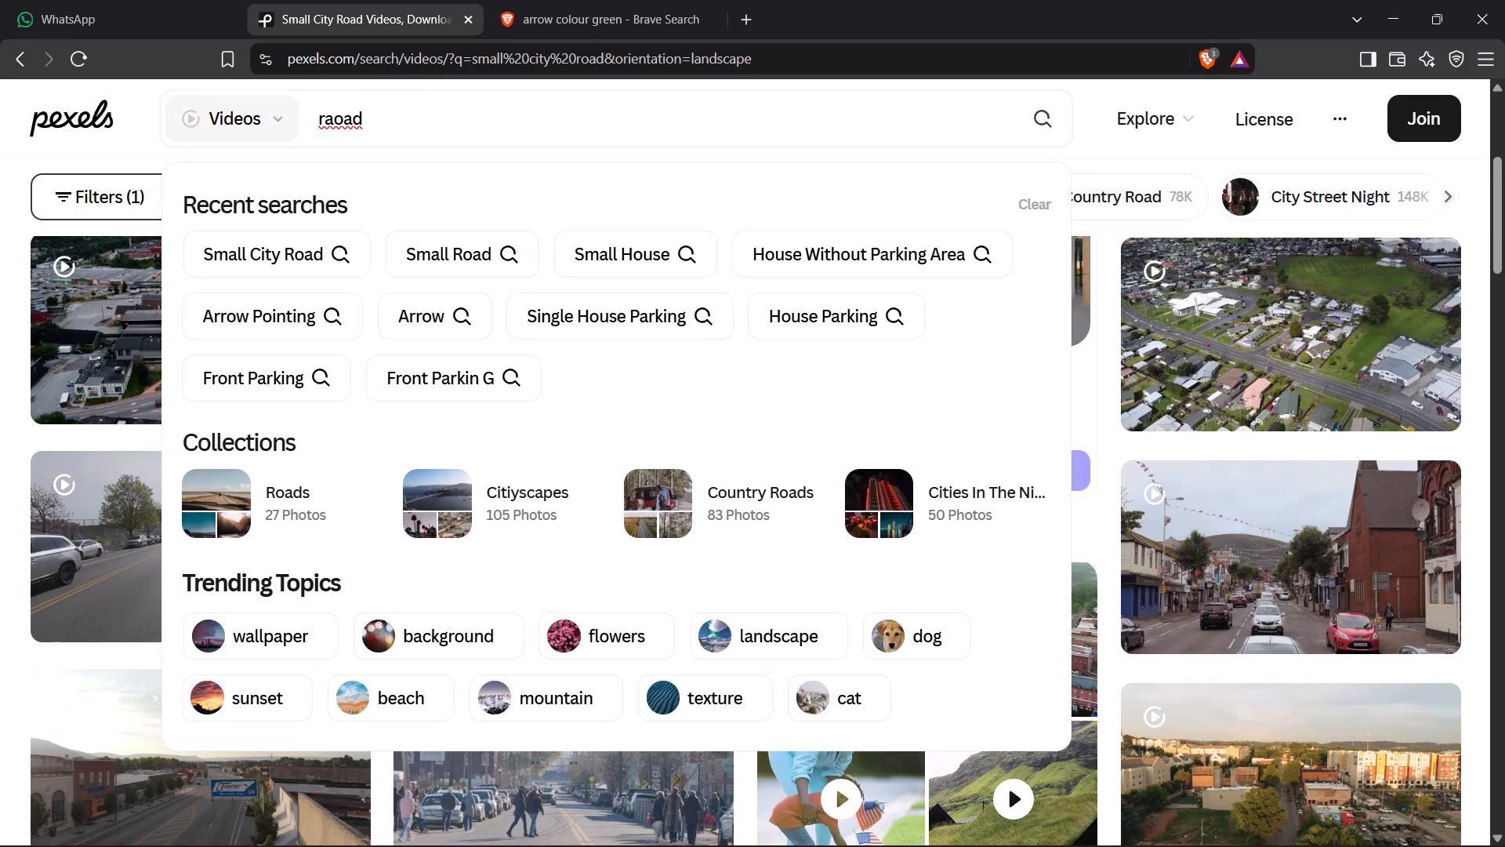
{"action": "key", "text": "BackSpace"}
{"action": "key", "text": "BackSpace"}
{"action": "key", "text": "BackSpace"}
{"action": "key", "text": "BackSpace"}
{"action": "key", "text": "BackSpace"}
{"action": "type", "text": "oad lent"}
{"action": "key", "text": "BackSpace"}
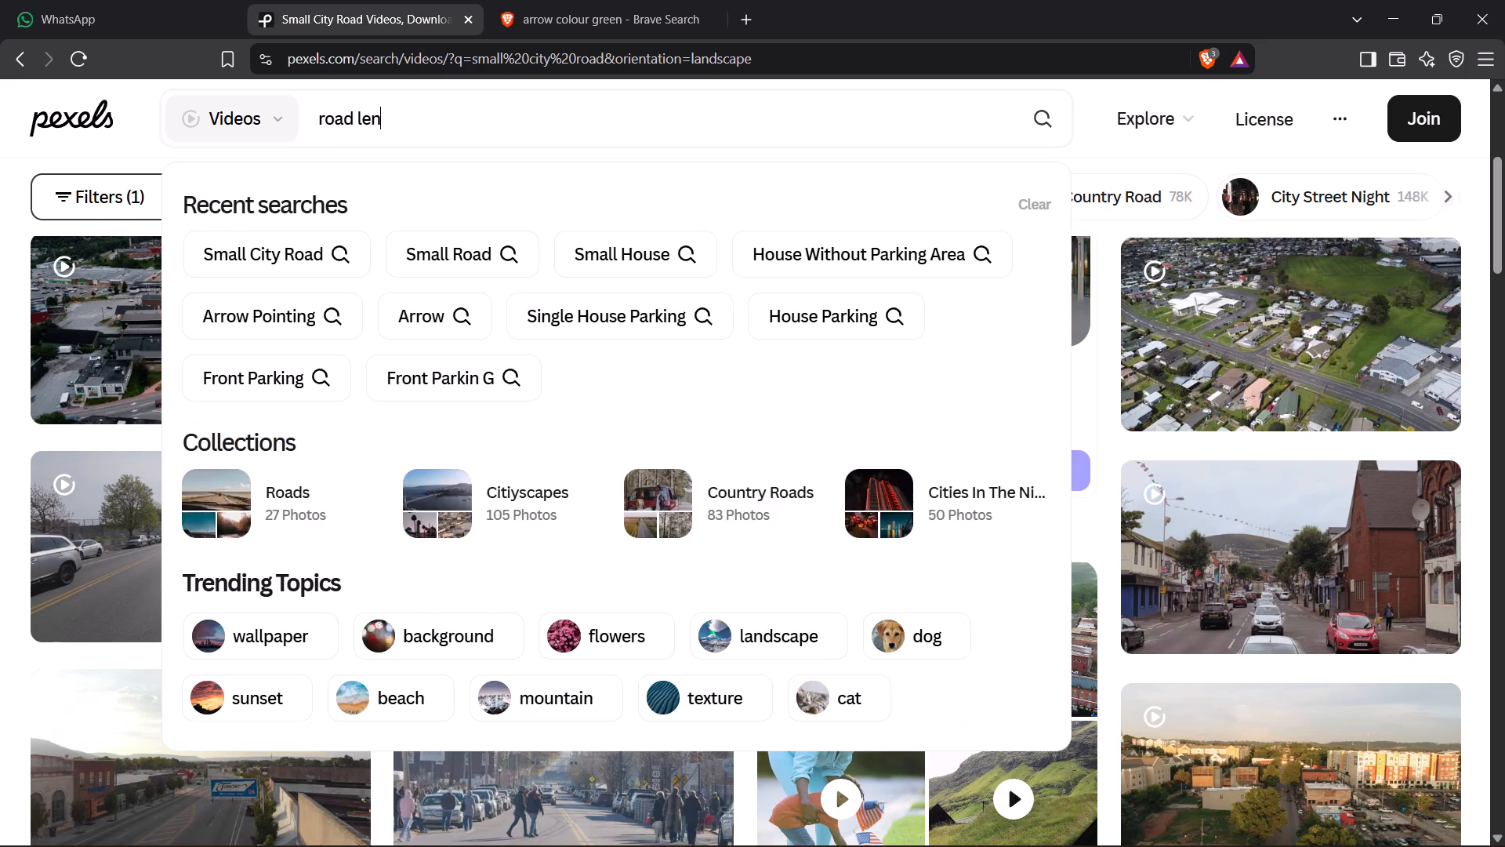
{"action": "type", "text": "gt"}
{"action": "key", "text": "h"}
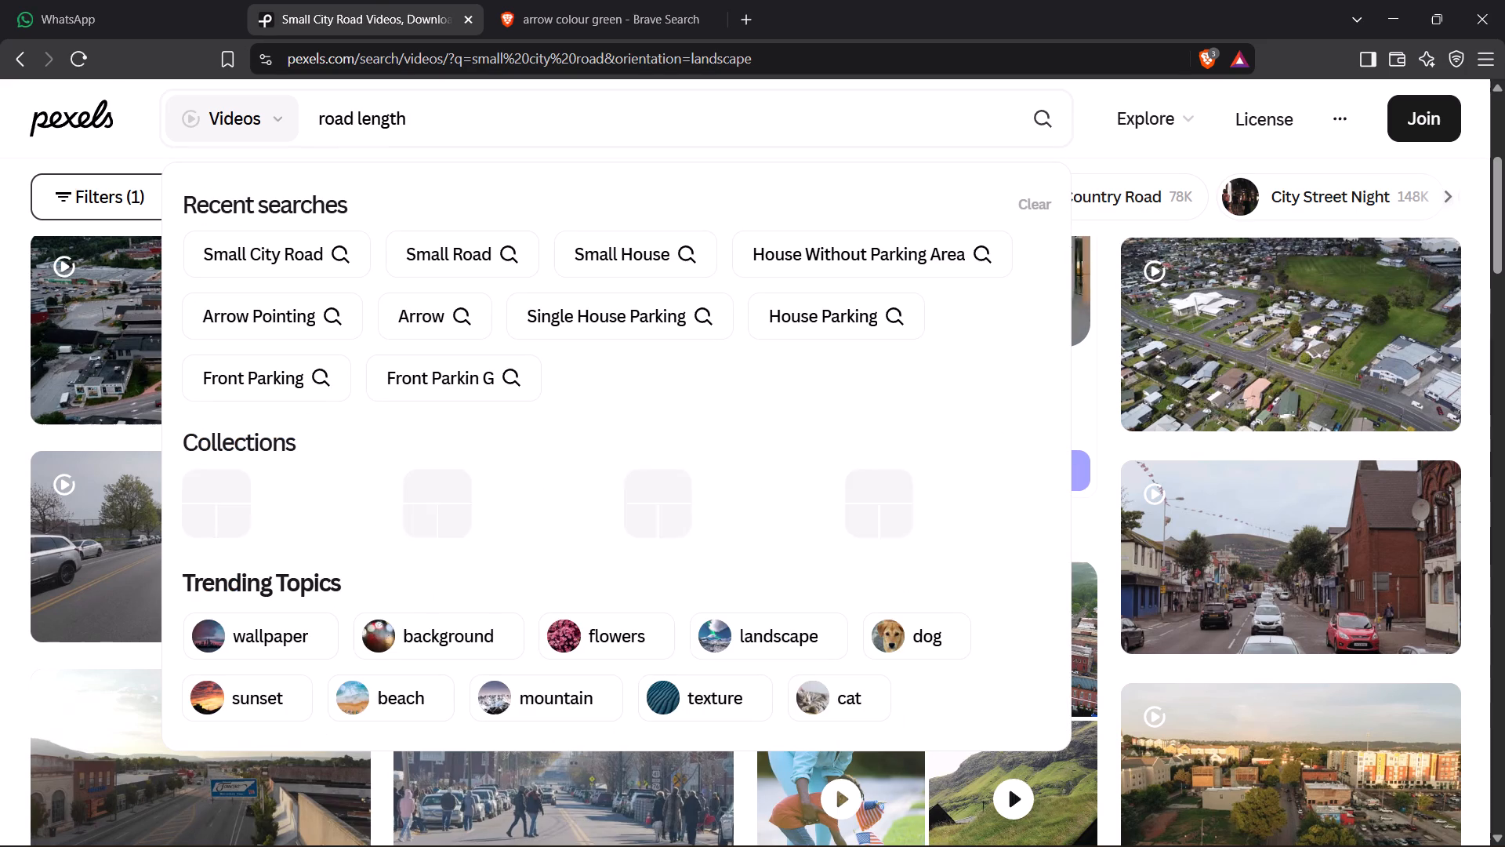
{"action": "key", "text": "Return"}
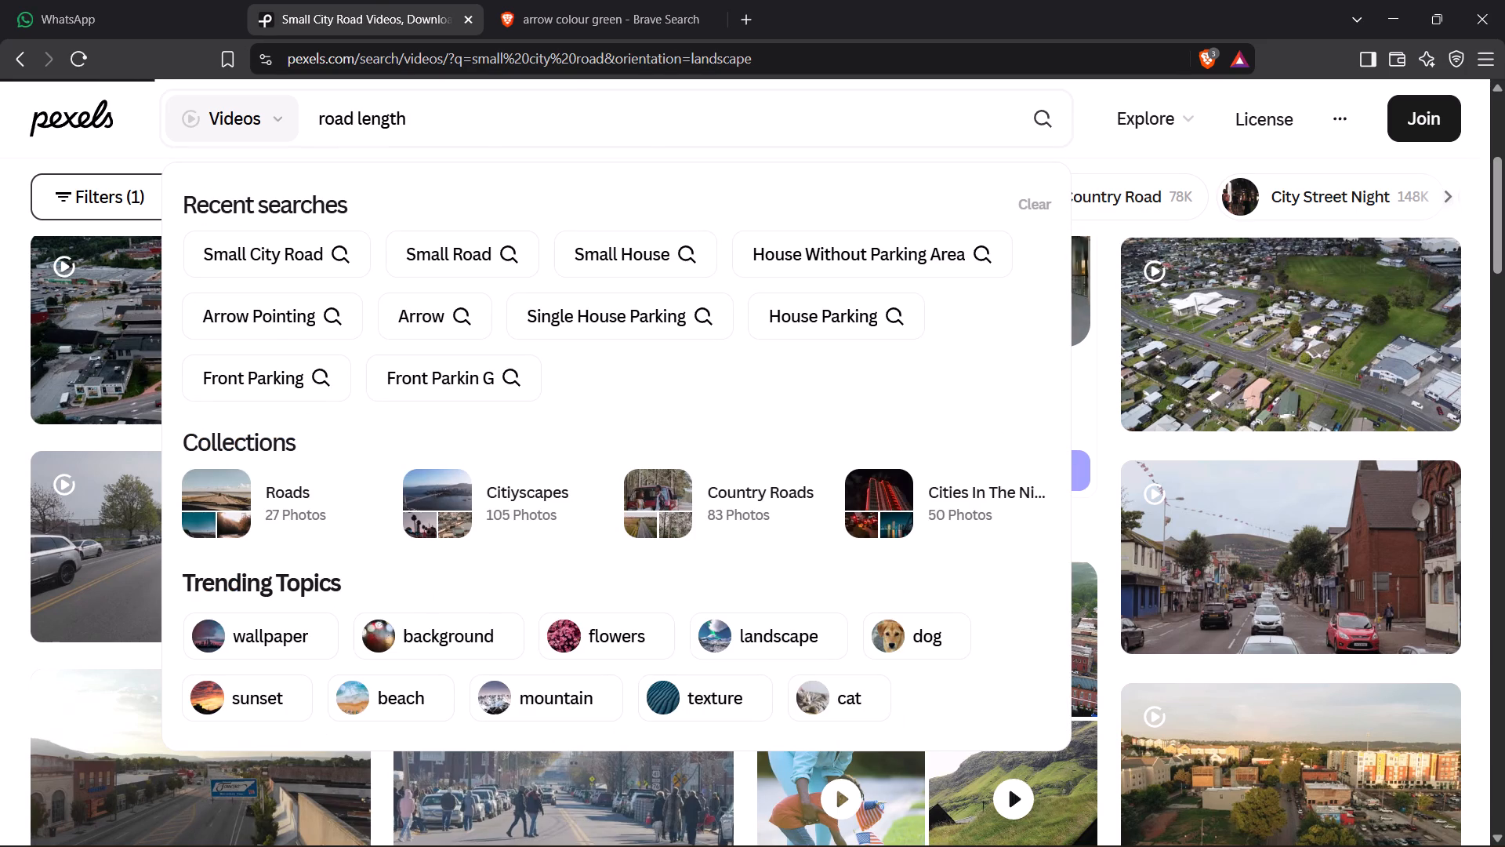
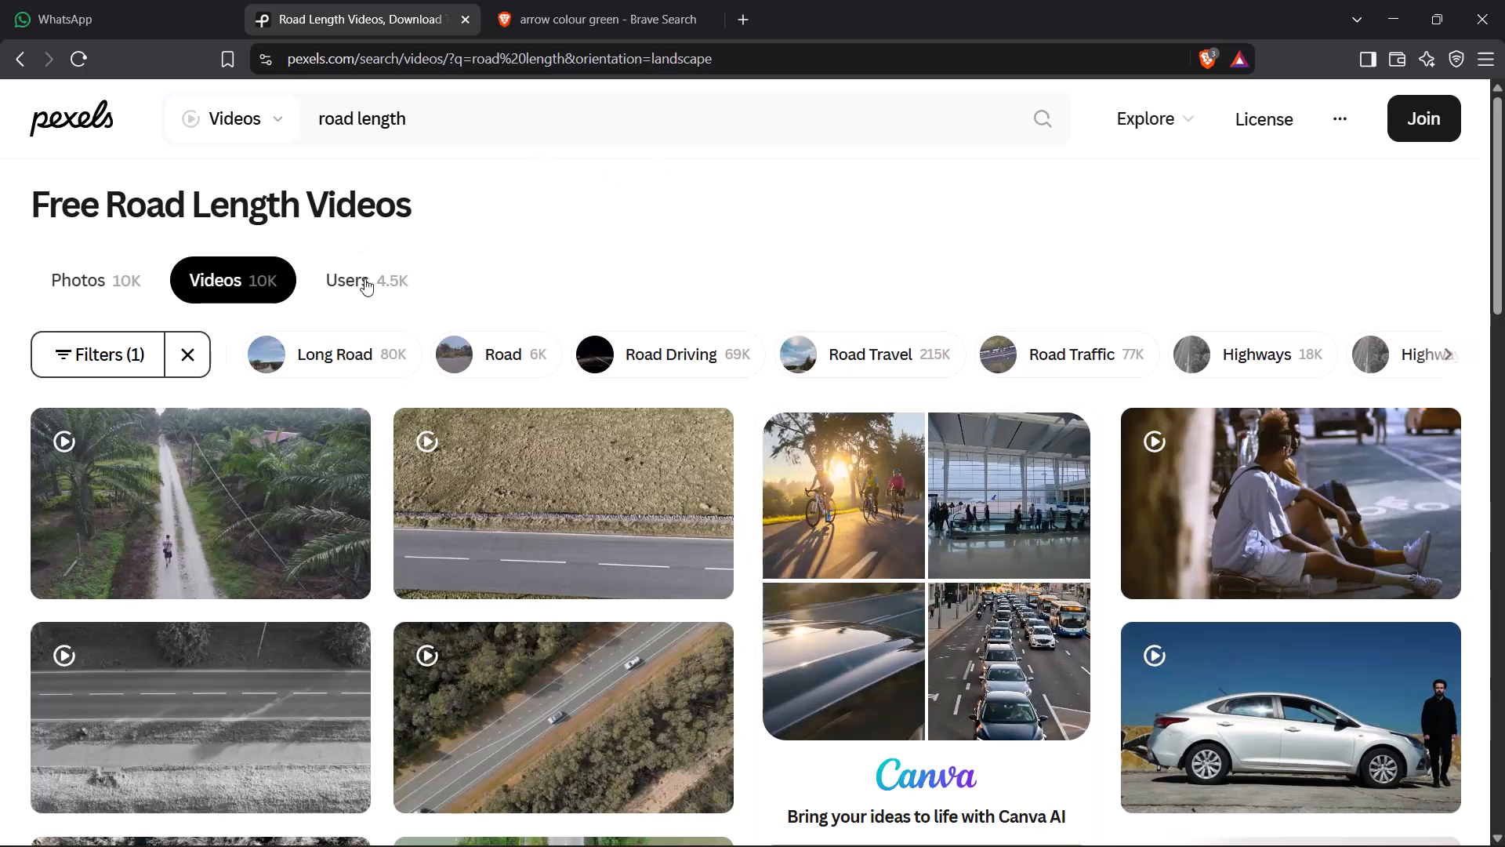
Look through the "road length" video results for a clip that suits the parking video's third section.
{"action": "scroll", "coordinate": [286, 703], "scroll_direction": "down", "scroll_amount": 2}
{"action": "scroll", "coordinate": [344, 661], "scroll_direction": "down", "scroll_amount": 2}
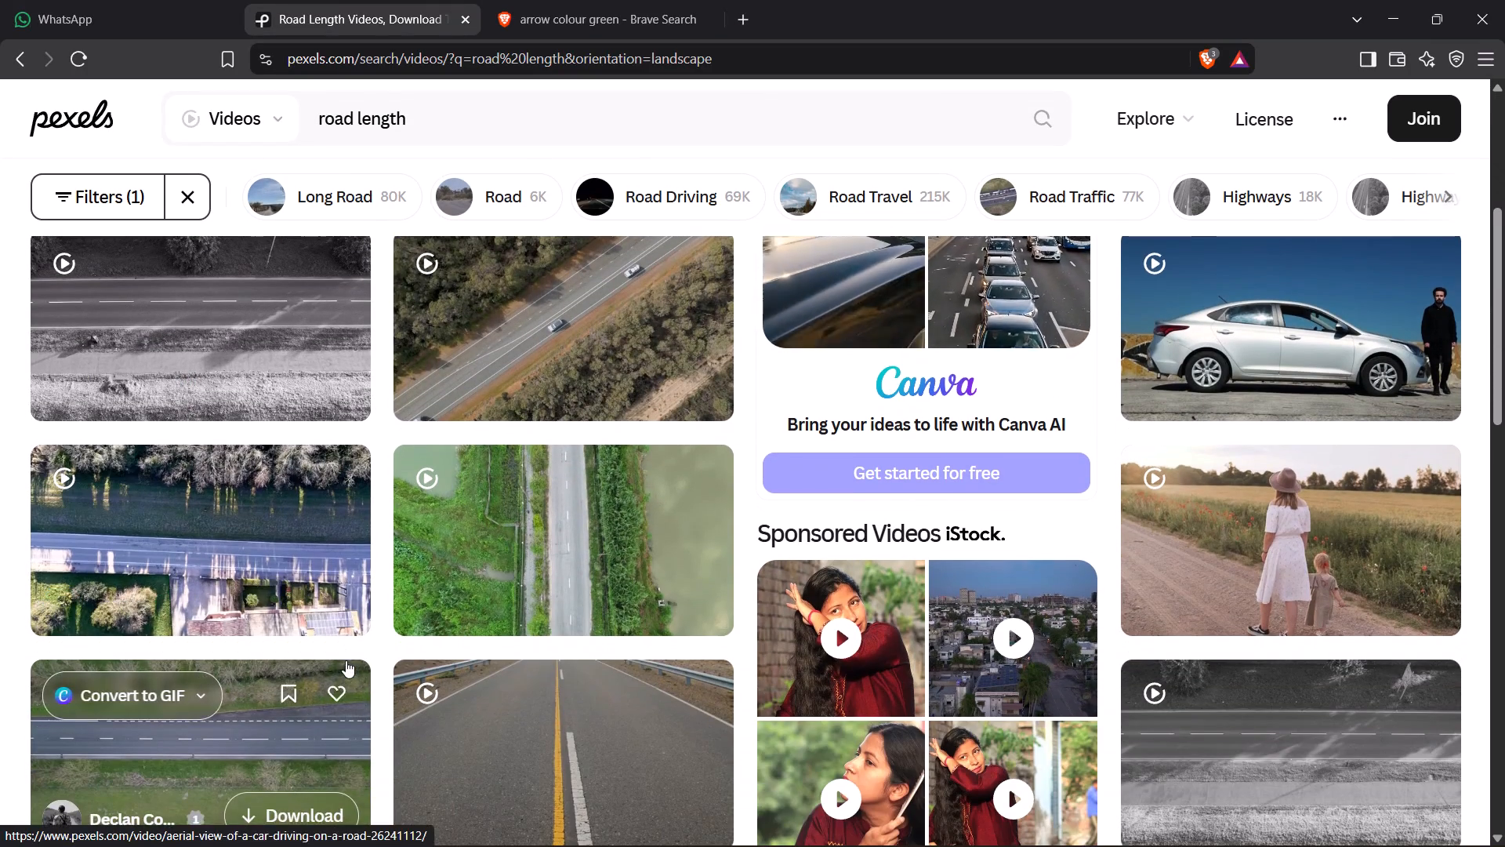
{"action": "scroll", "coordinate": [401, 678], "scroll_direction": "down", "scroll_amount": 2}
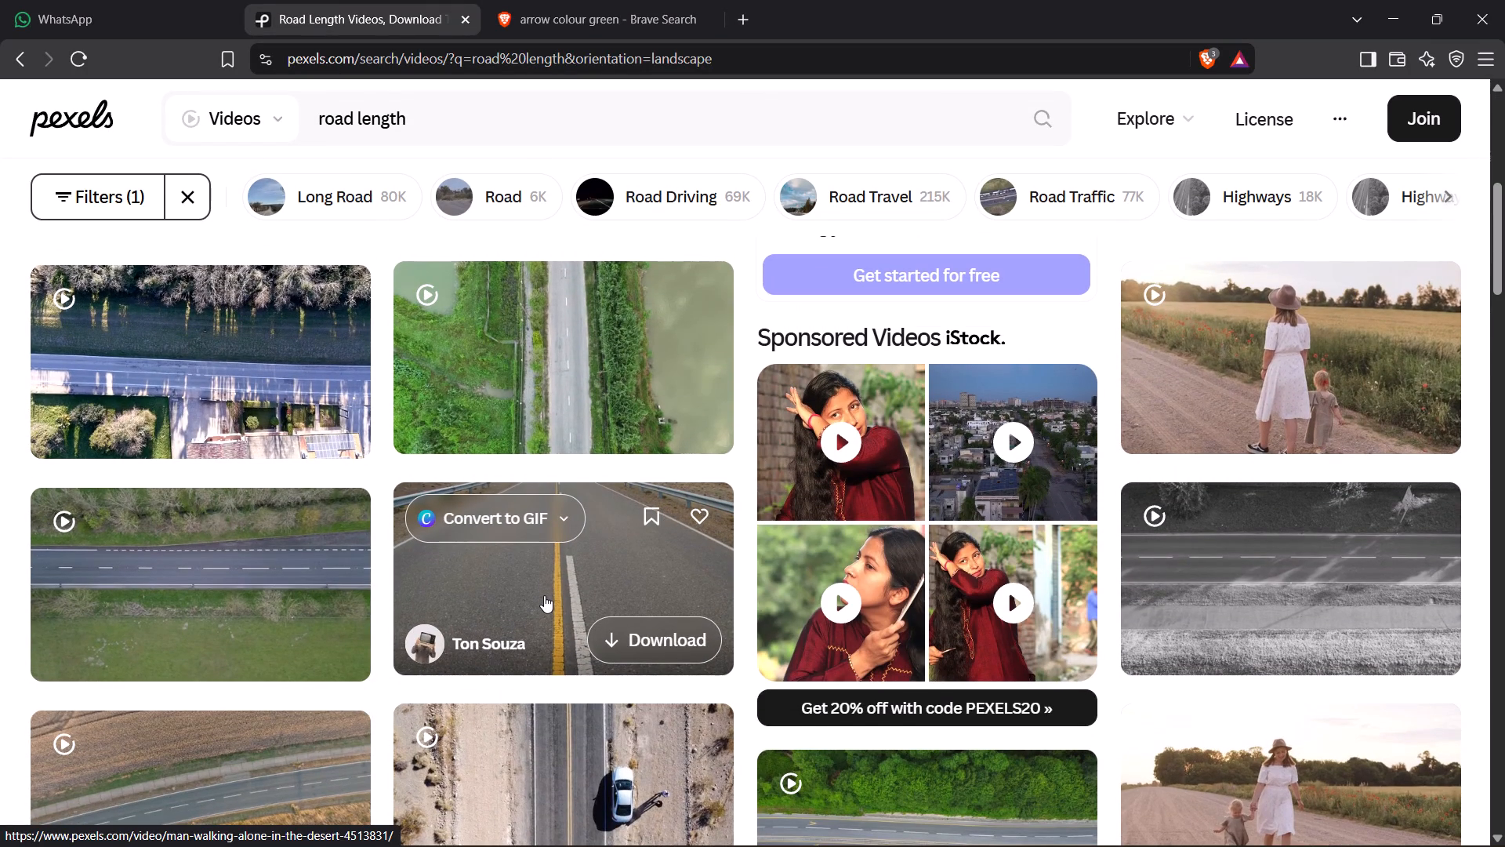
{"action": "scroll", "coordinate": [470, 598], "scroll_direction": "down", "scroll_amount": 7}
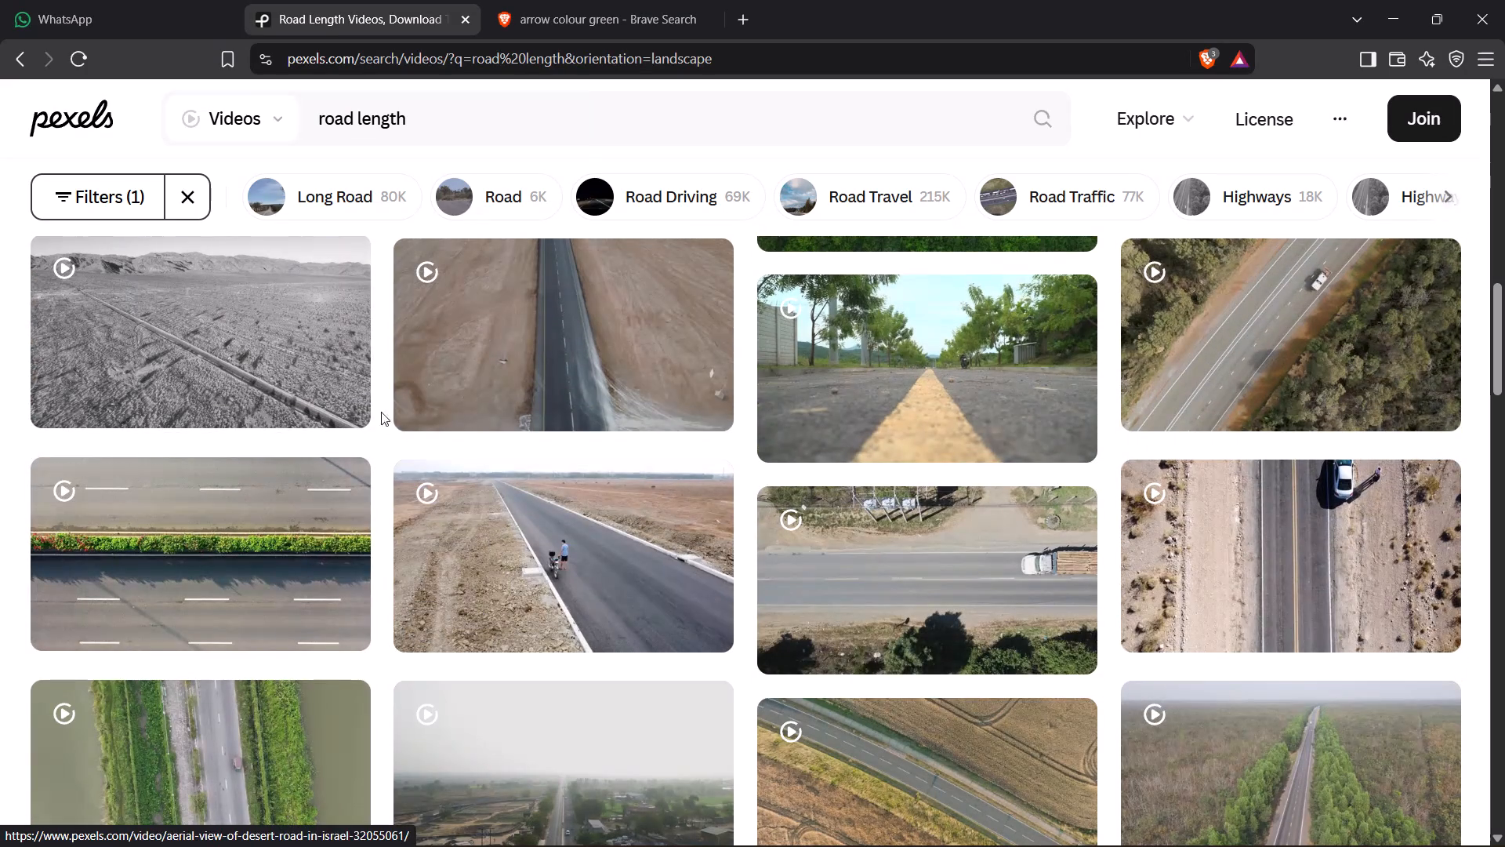
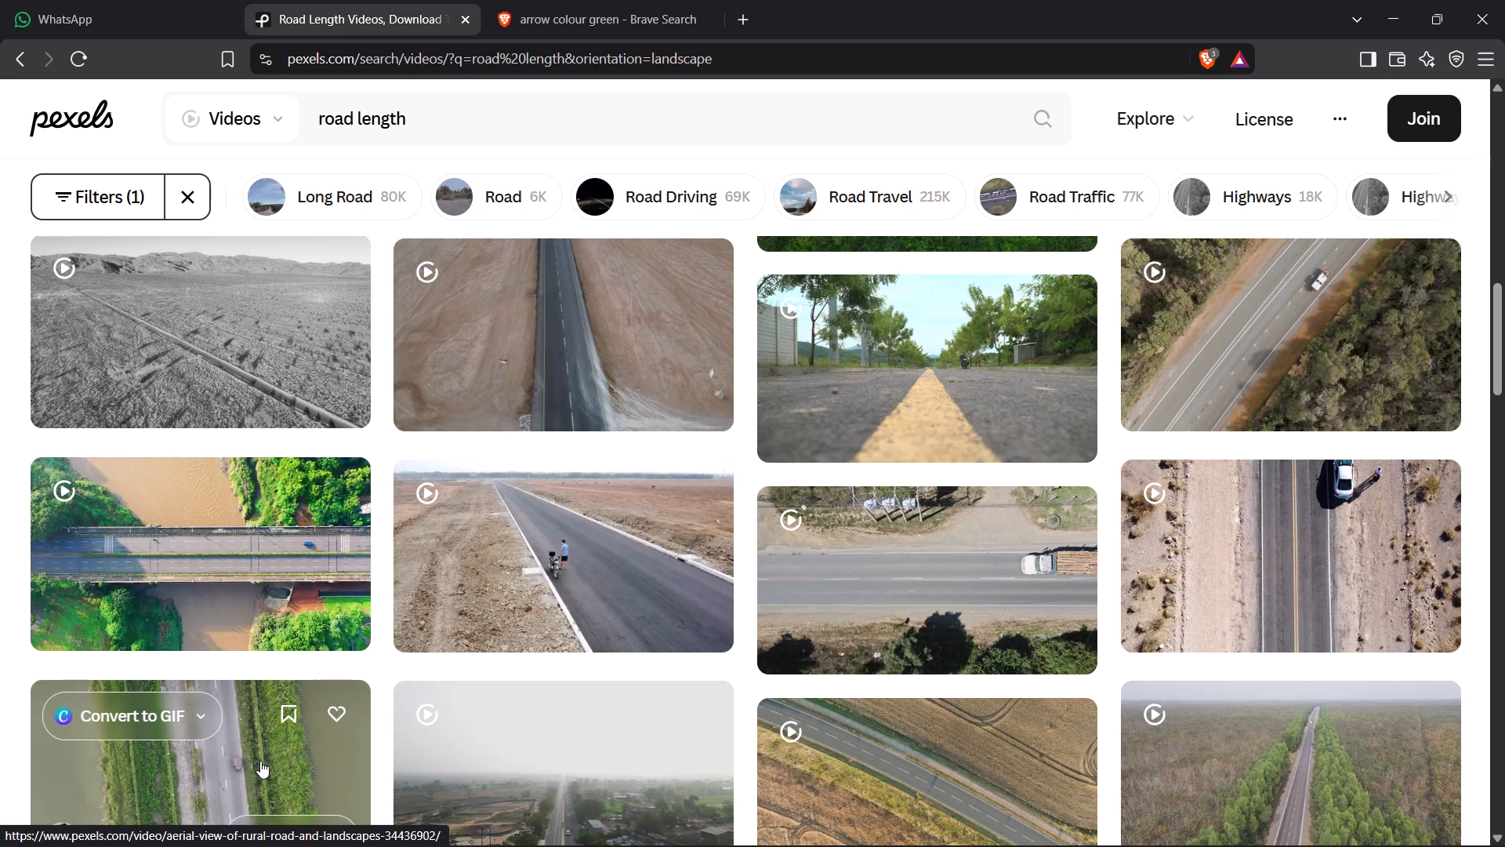
Download the aerial clip of a rural road between green verges into Desktop's new proj folder, named road length.
{"action": "scroll", "coordinate": [260, 761], "scroll_direction": "down", "scroll_amount": 2}
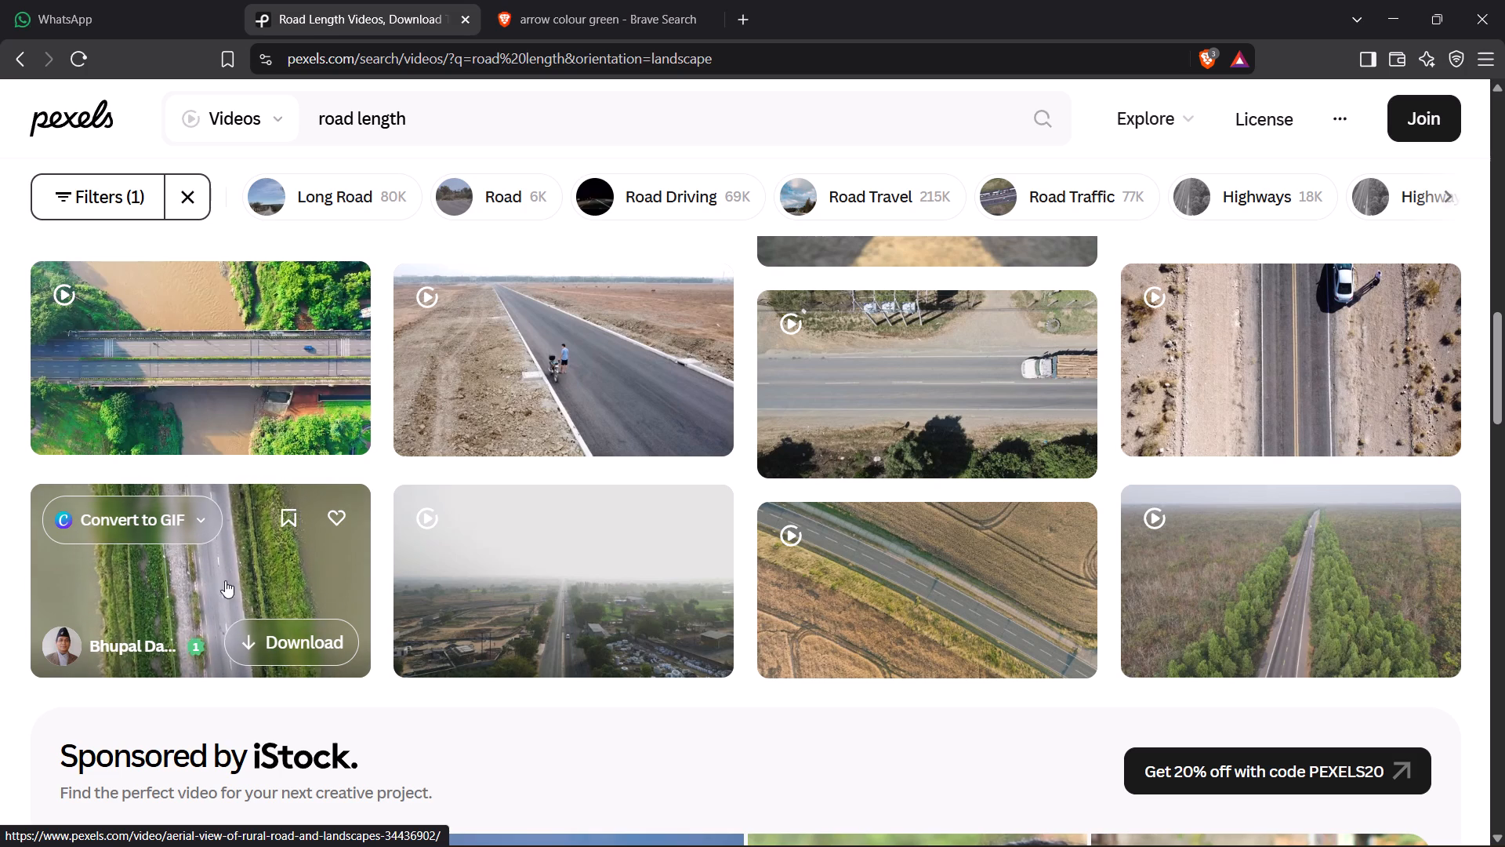
{"action": "left_click", "coordinate": [281, 637]}
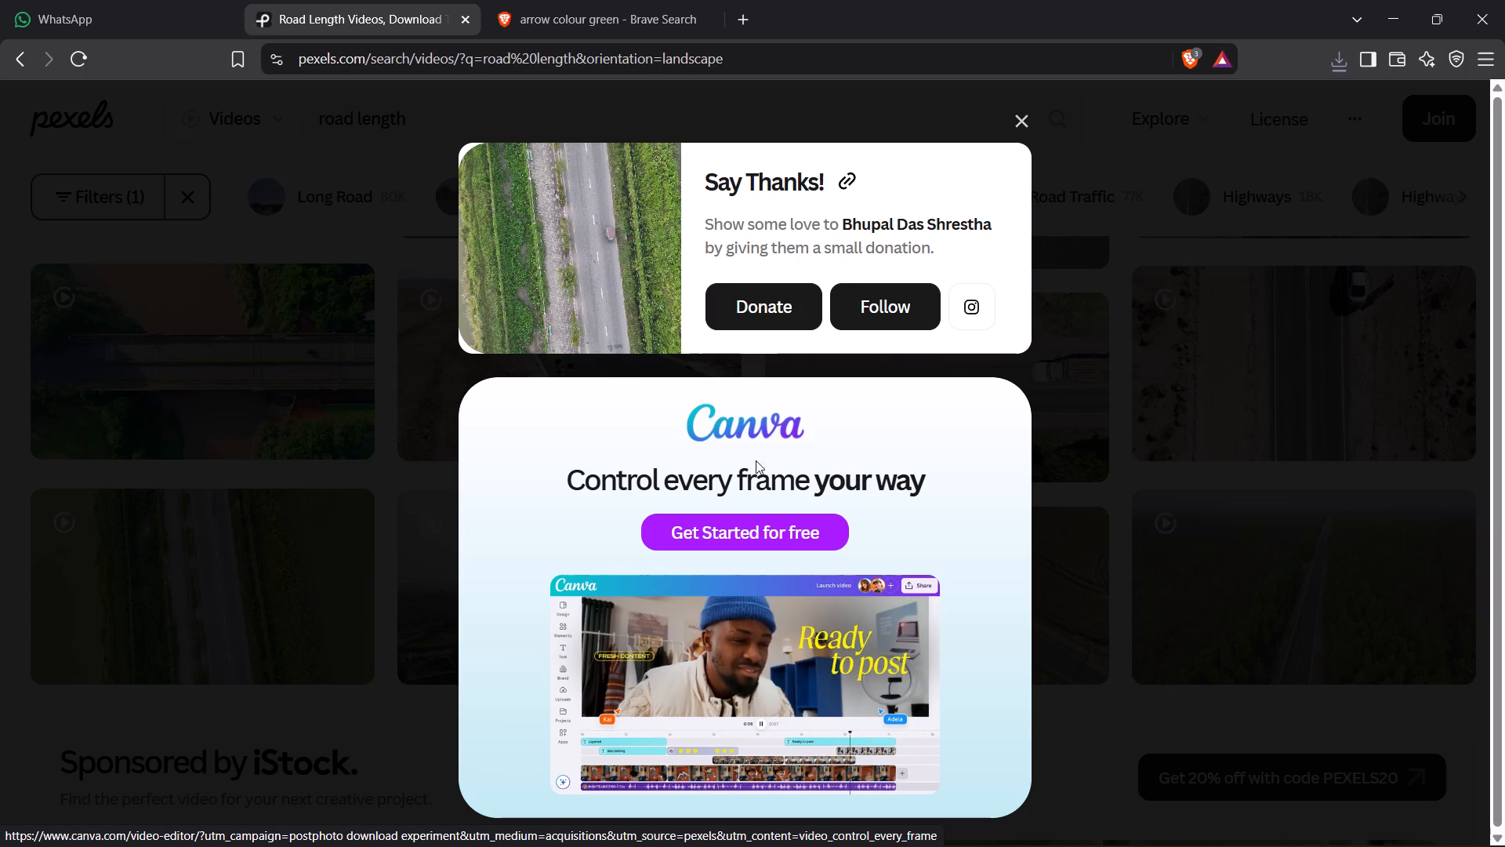
{"action": "left_click", "coordinate": [110, 267]}
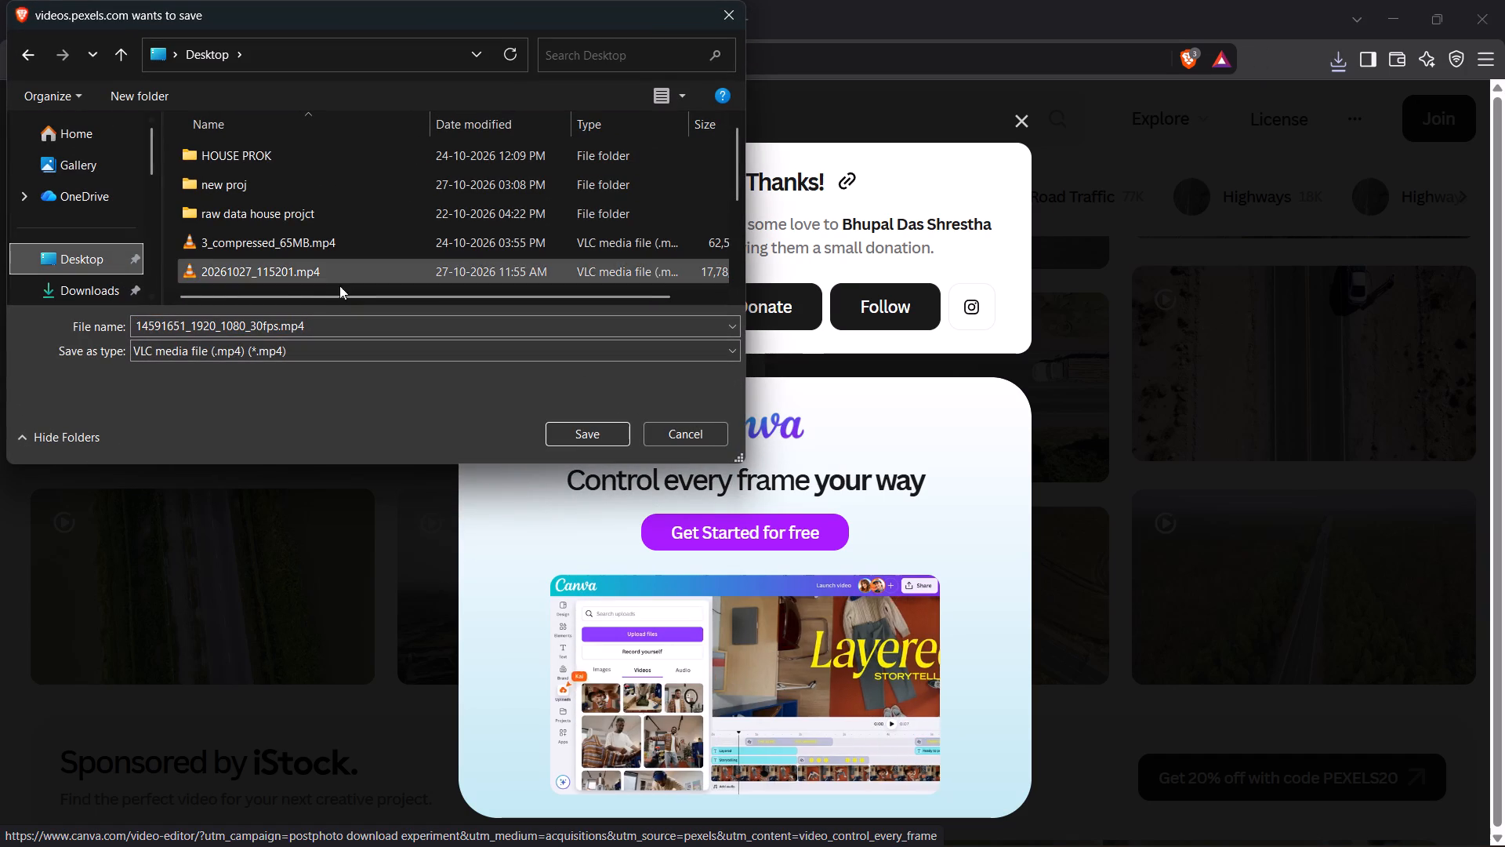
{"action": "double_click", "coordinate": [343, 182]}
{"action": "left_click", "coordinate": [308, 361]}
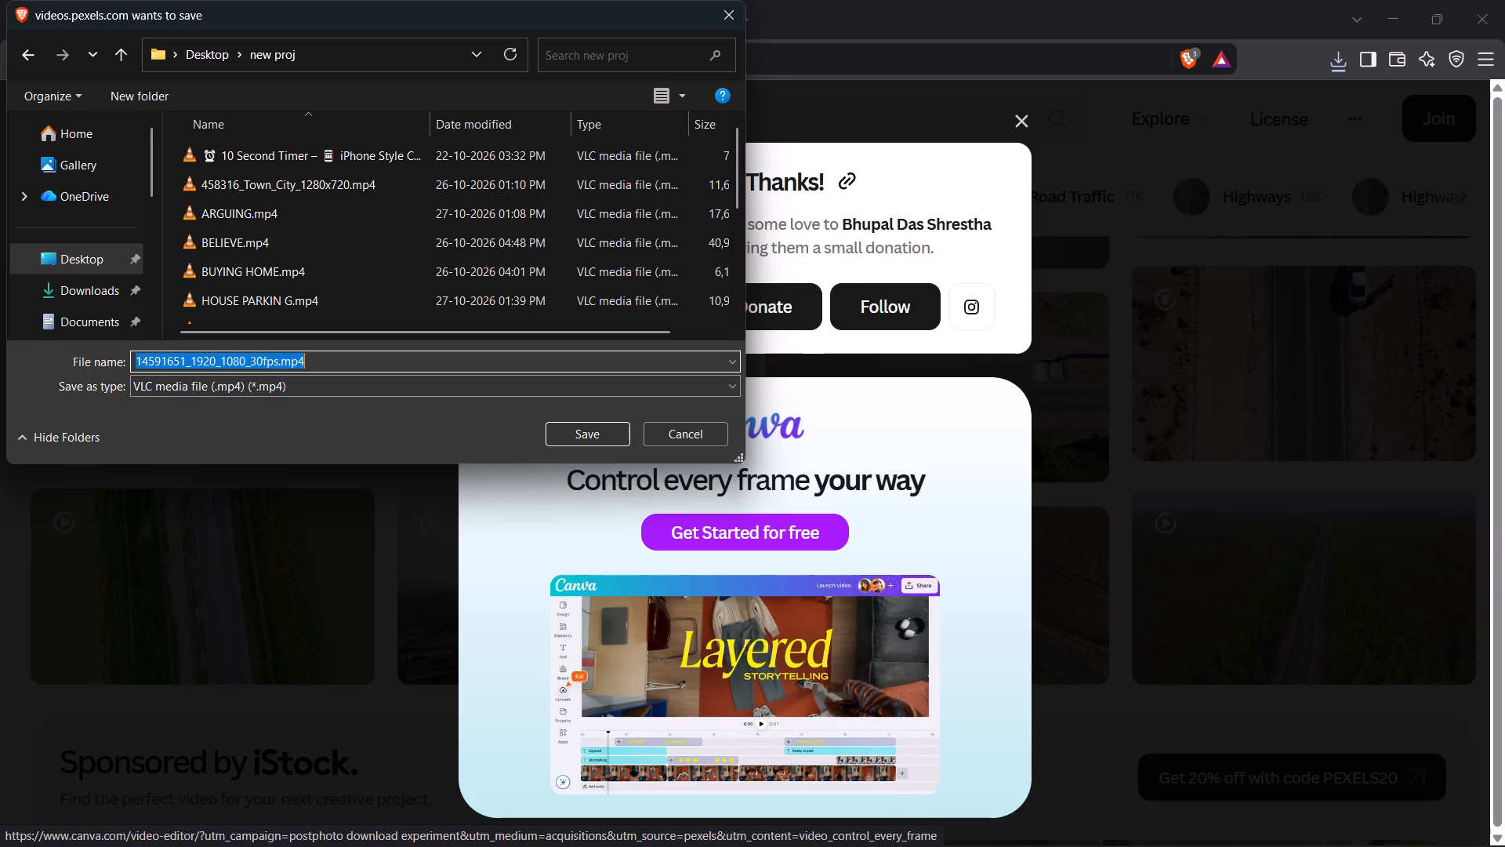
{"action": "type", "text": "road length"}
{"action": "key", "text": "Return"}
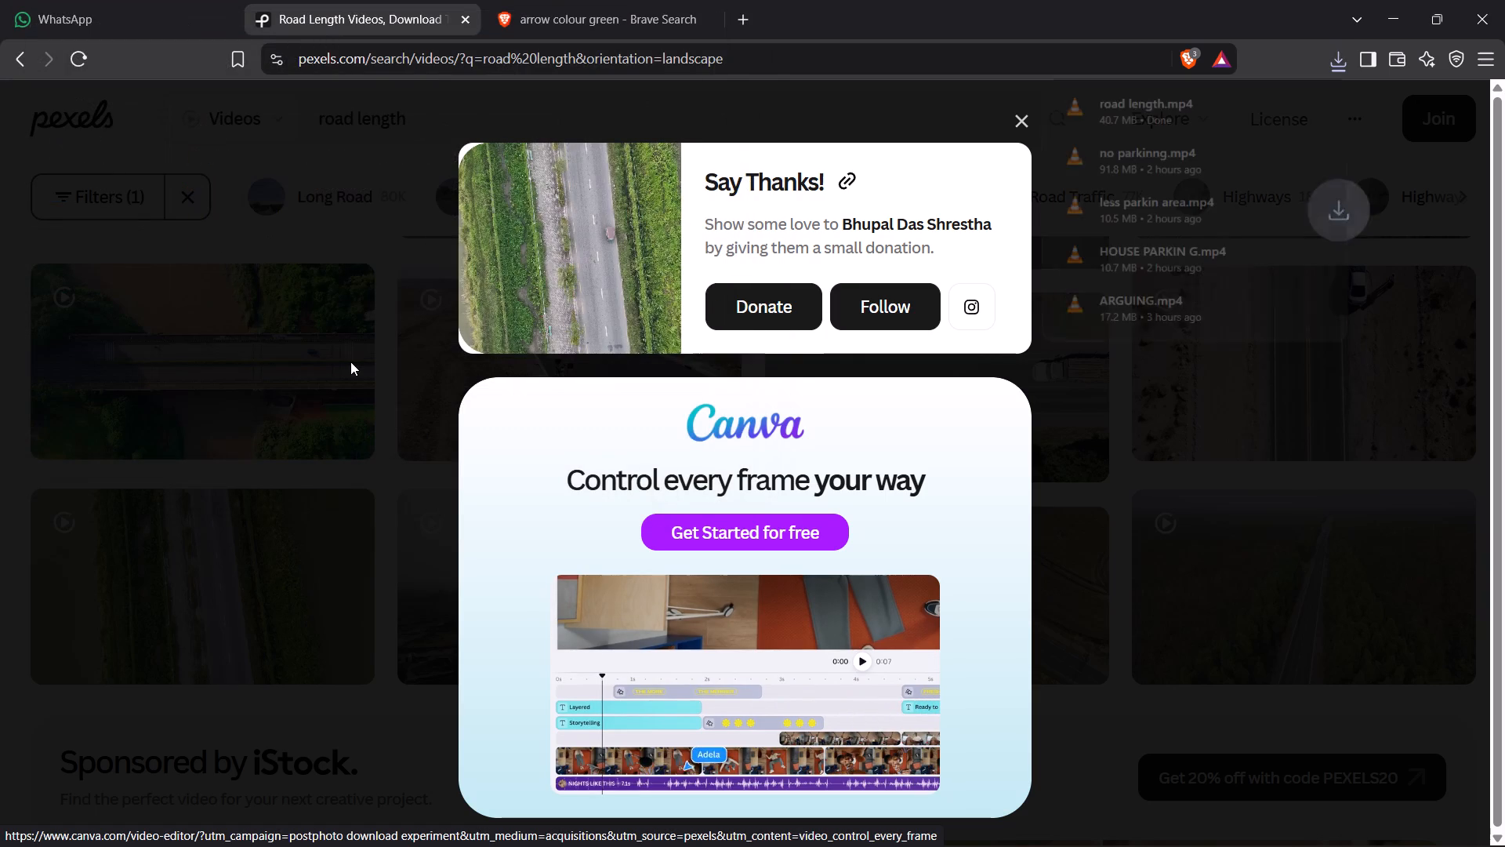
Switch to CapCut and delete the "SAMNE vali sadak" and "APKE MAKAN KE" titles after the number 3 clip.
{"action": "left_click", "coordinate": [1405, 4]}
{"action": "left_click", "coordinate": [740, 815]}
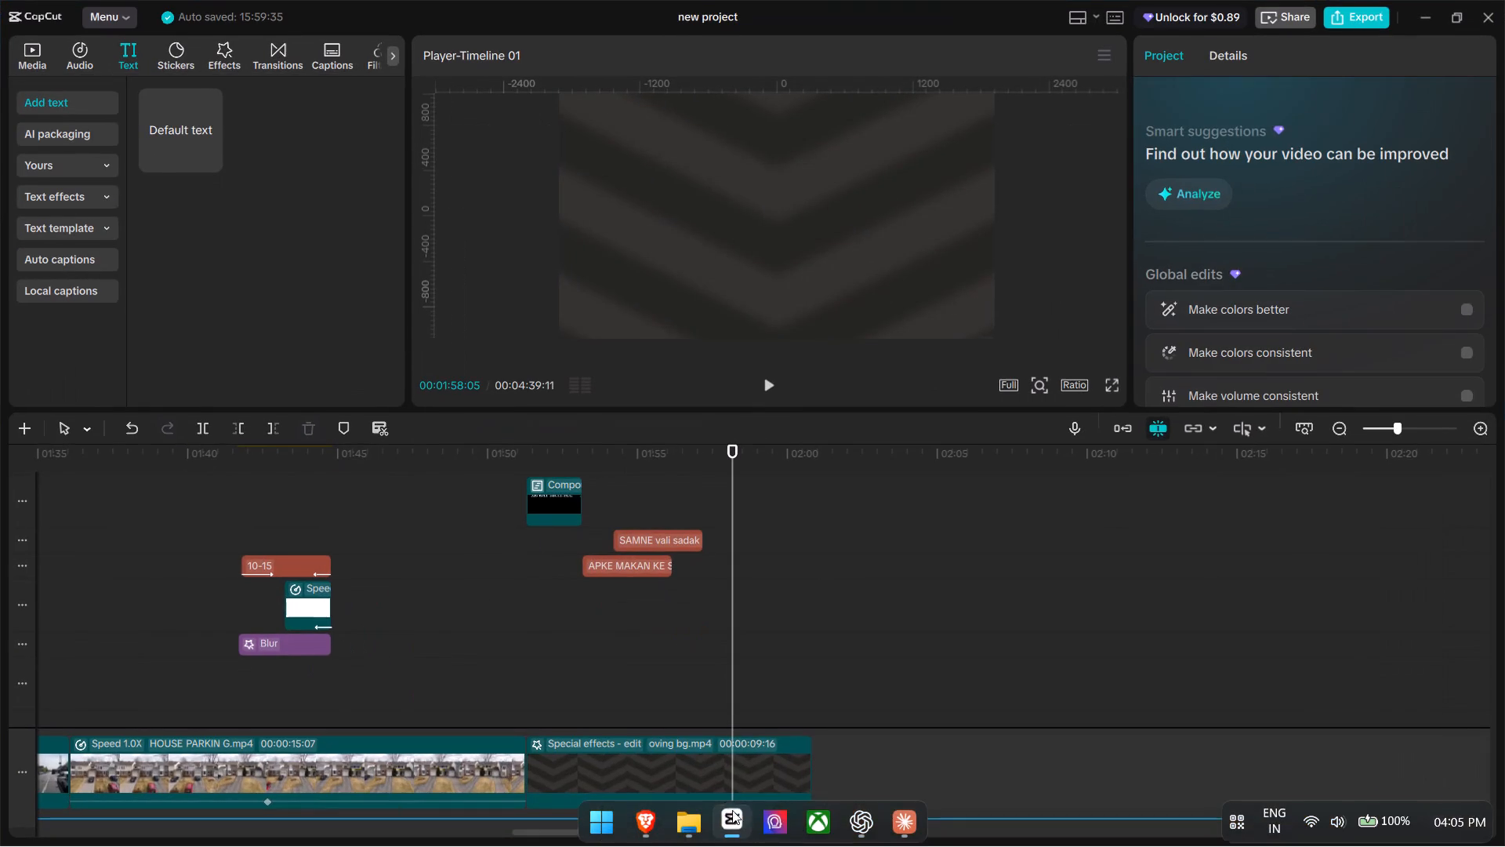
{"action": "left_click_drag", "start_coordinate": [614, 494], "coordinate": [674, 605]}
{"action": "key", "text": "BackSpace"}
Play back the chevron background section from the end of the number 3 clip, at 00:01:53:05.
{"action": "left_click", "coordinate": [589, 562]}
{"action": "left_click_drag", "start_coordinate": [590, 562], "coordinate": [586, 563]}
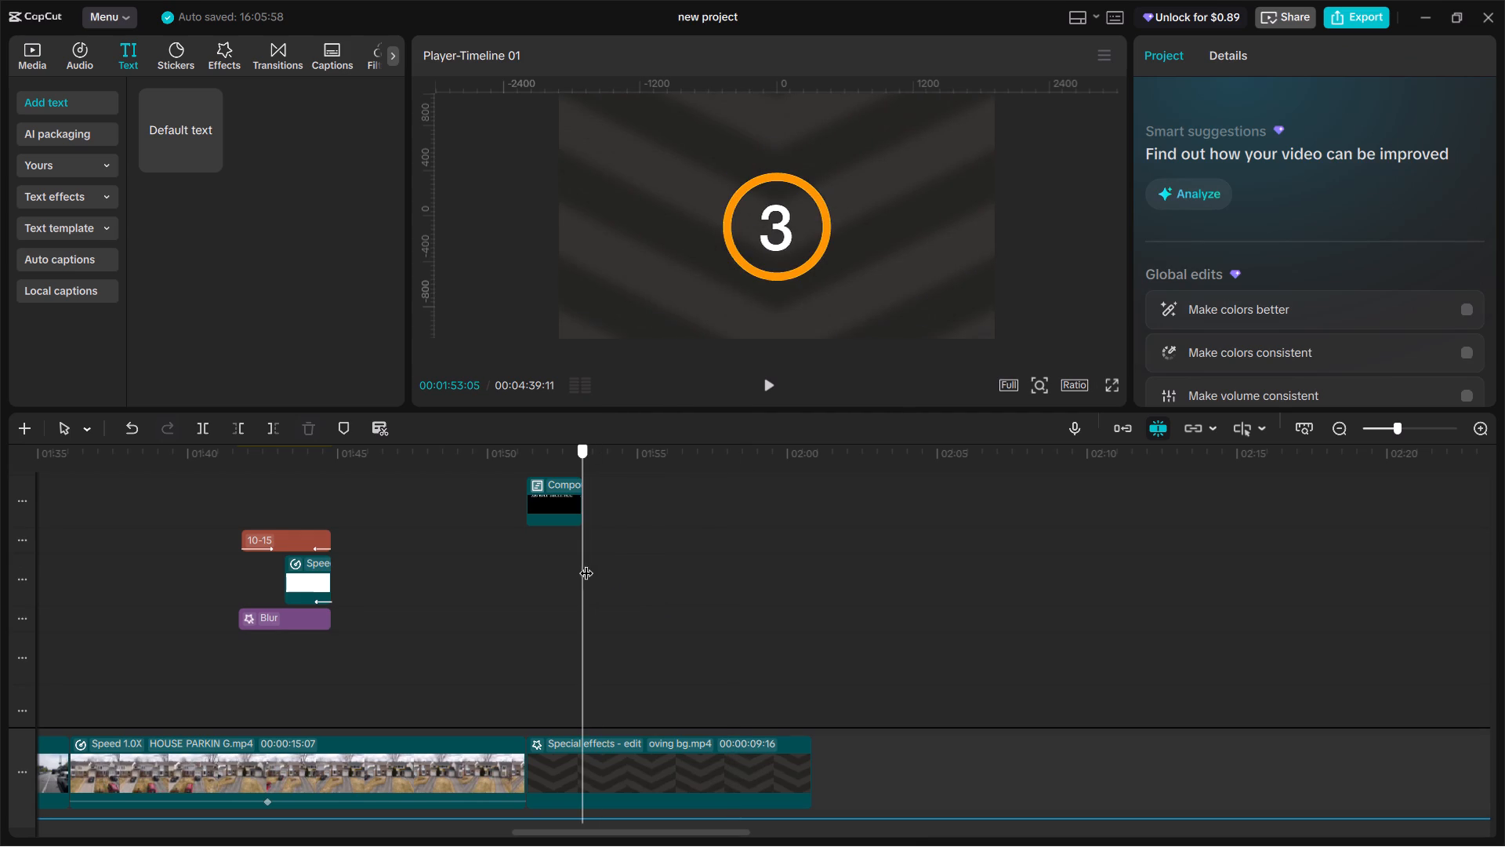
{"action": "left_click_drag", "start_coordinate": [586, 563], "coordinate": [579, 564]}
{"action": "left_click", "coordinate": [560, 568]}
{"action": "key", "text": "space"}
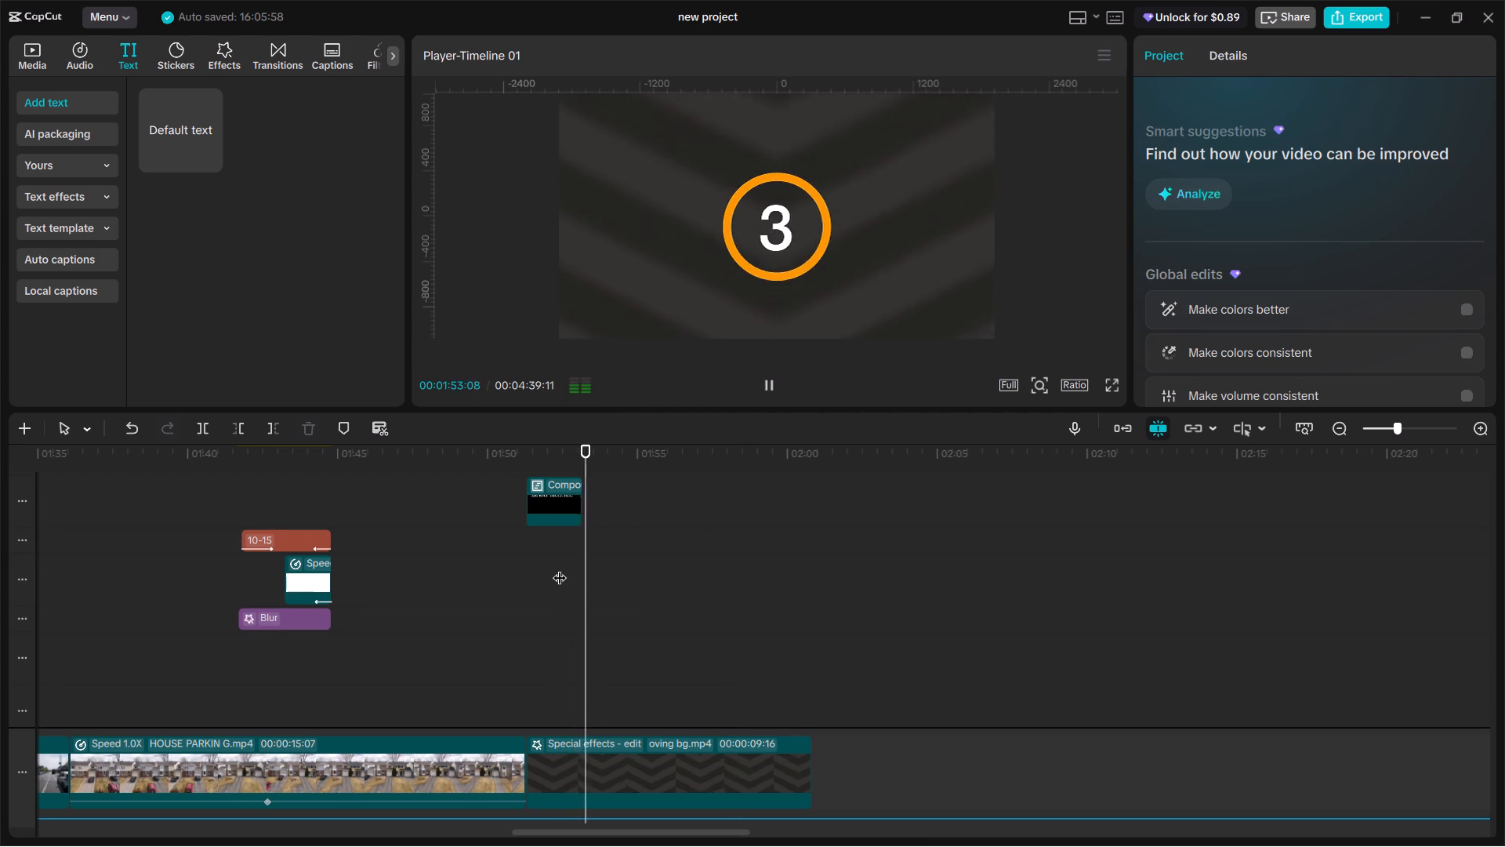
{"action": "double_click", "coordinate": [580, 565]}
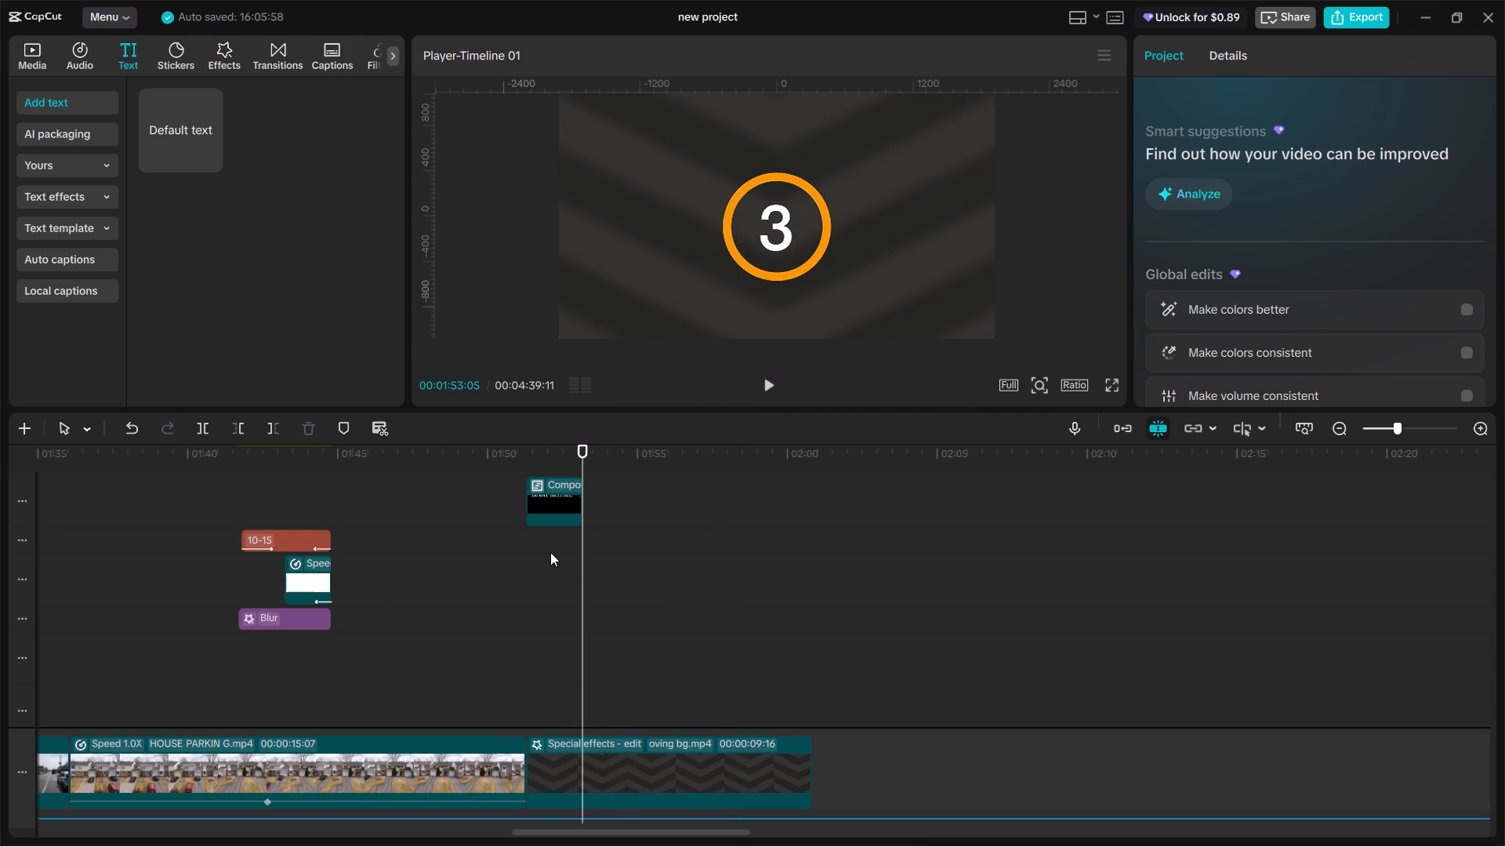
{"action": "key", "text": "space"}
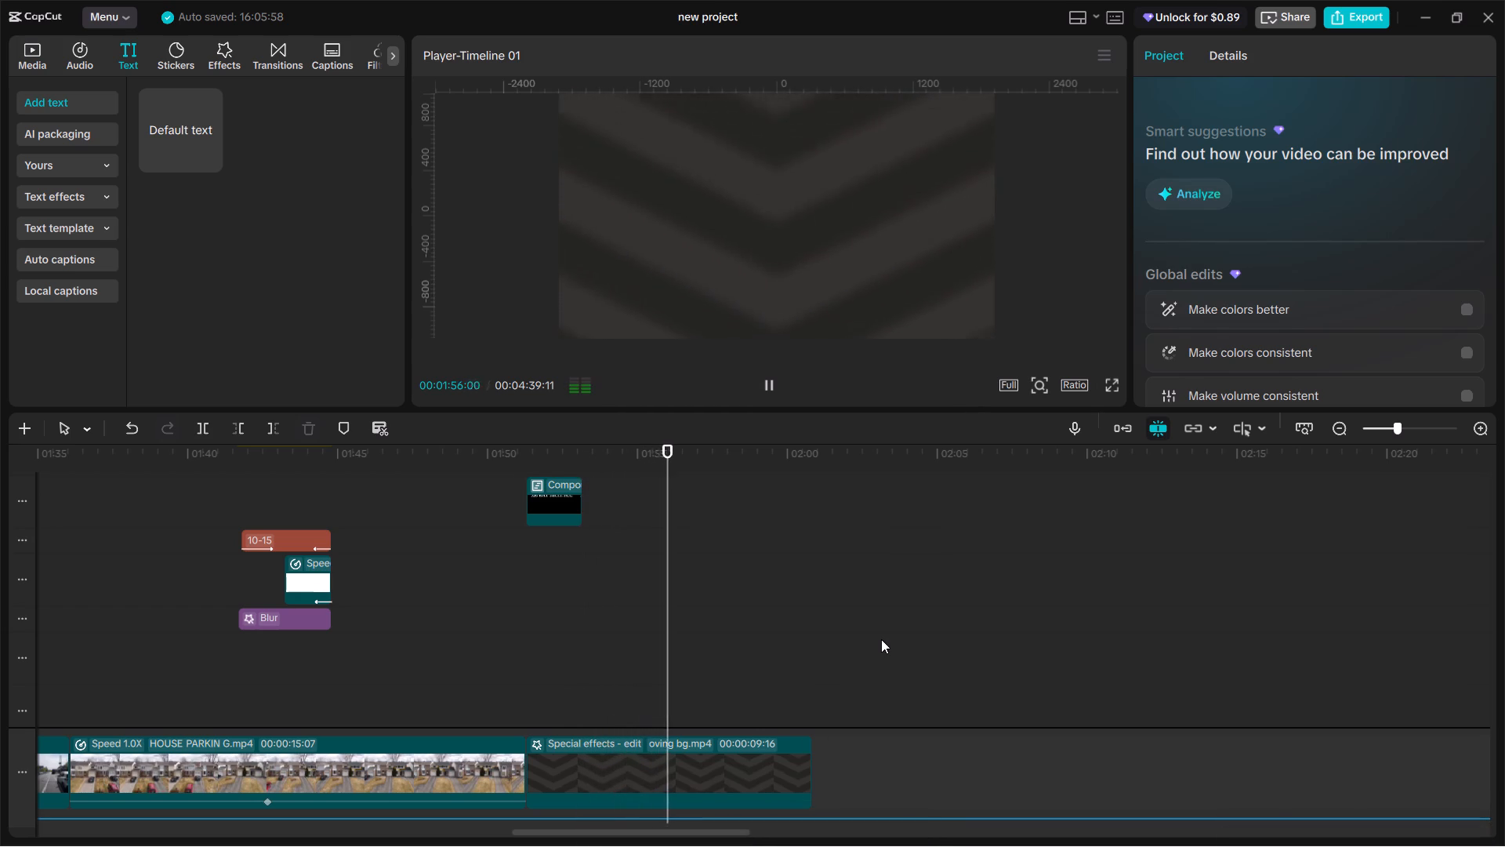
{"action": "key", "text": "space"}
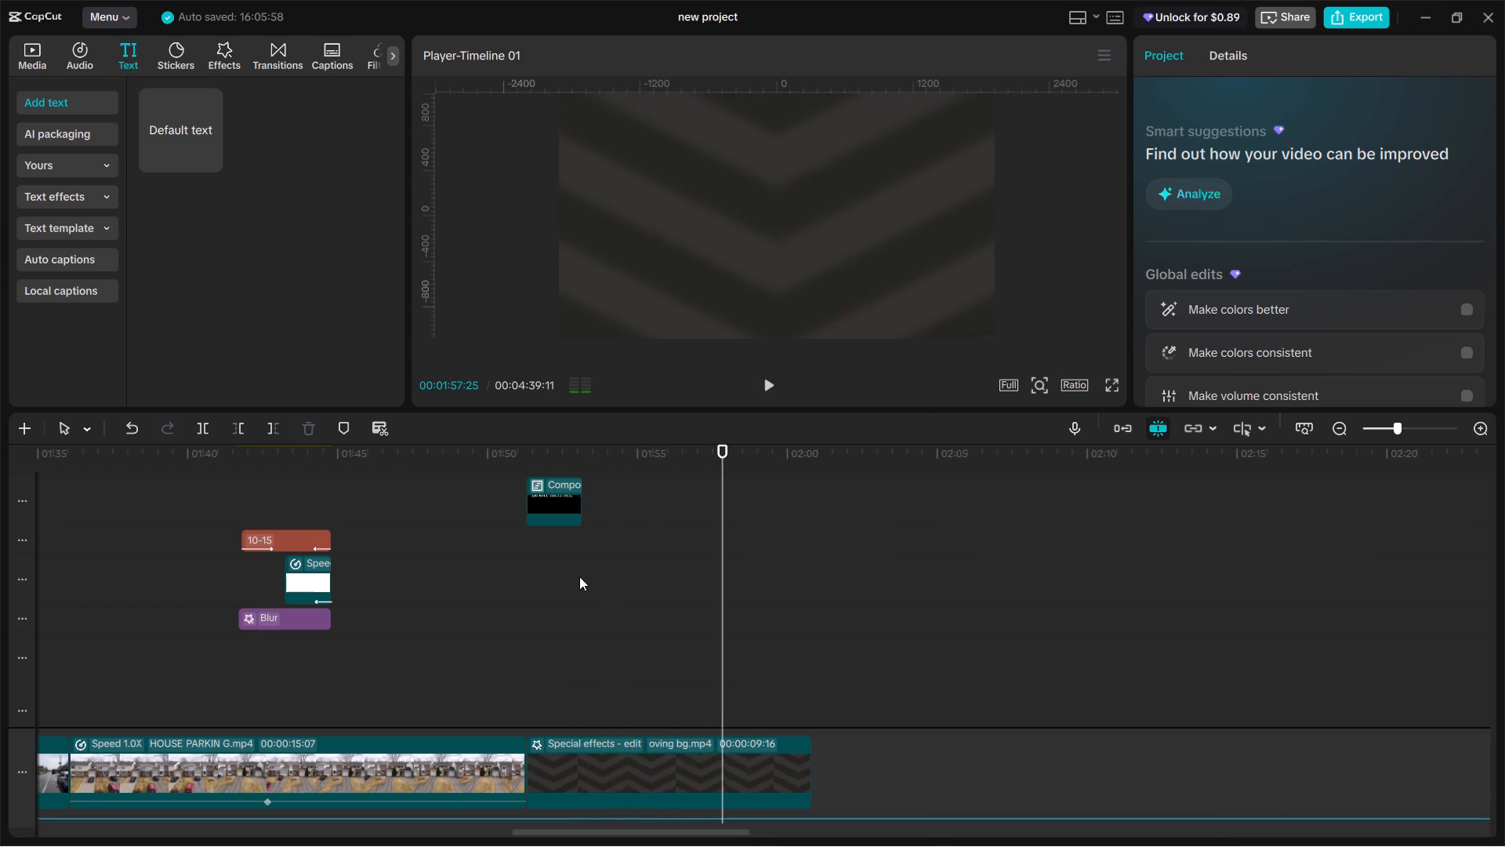
{"action": "left_click", "coordinate": [582, 568]}
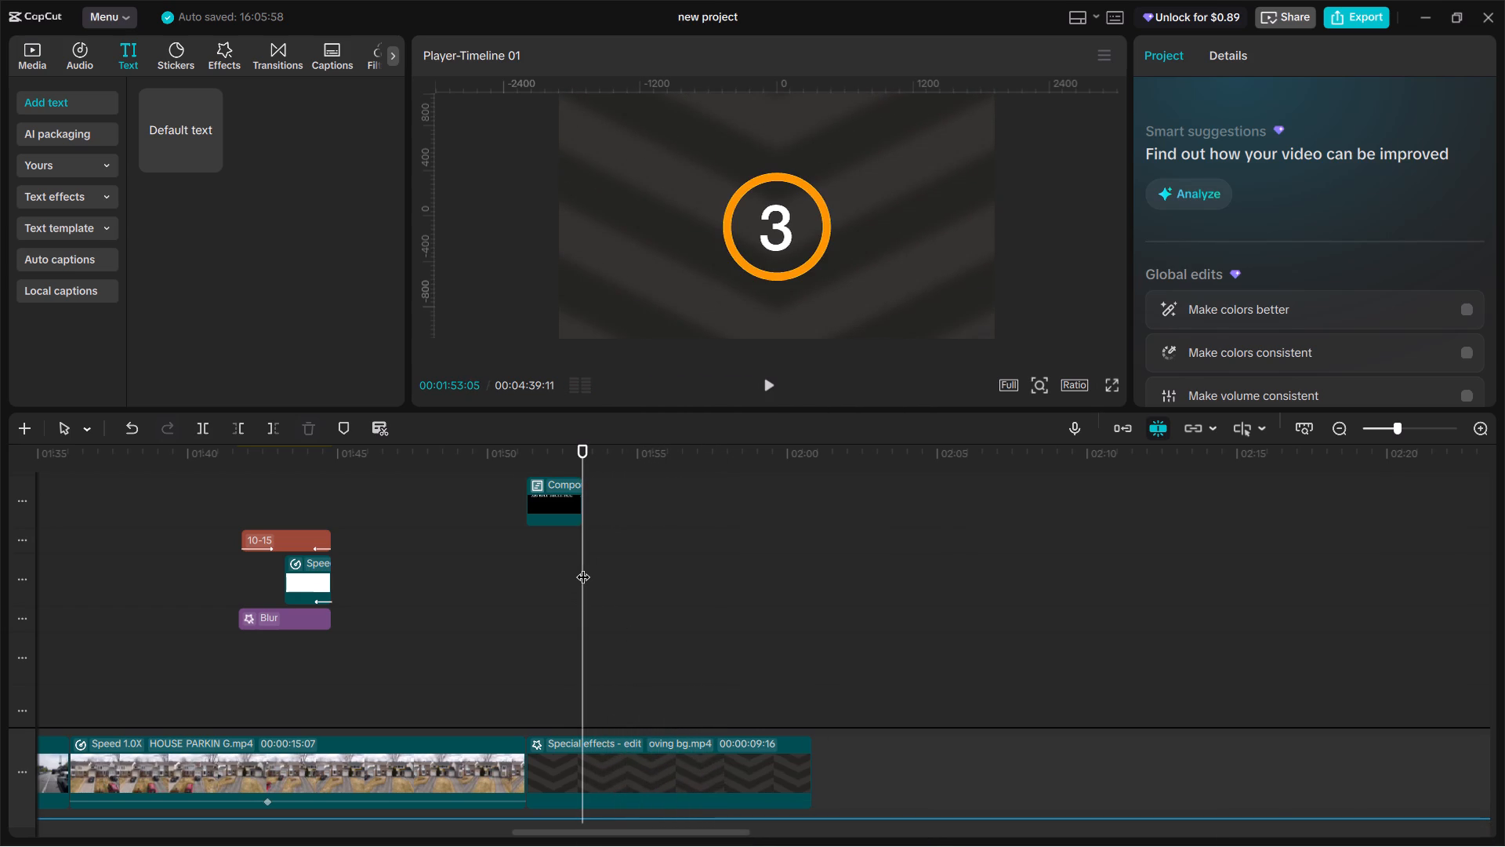